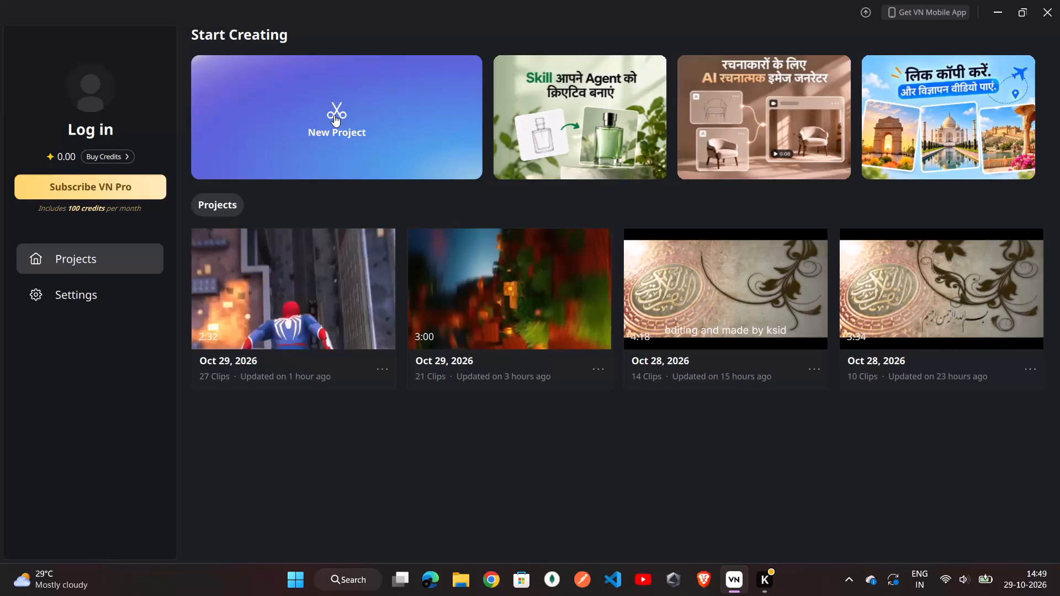
Start a new video project.
{"action": "left_click", "coordinate": [334, 115]}
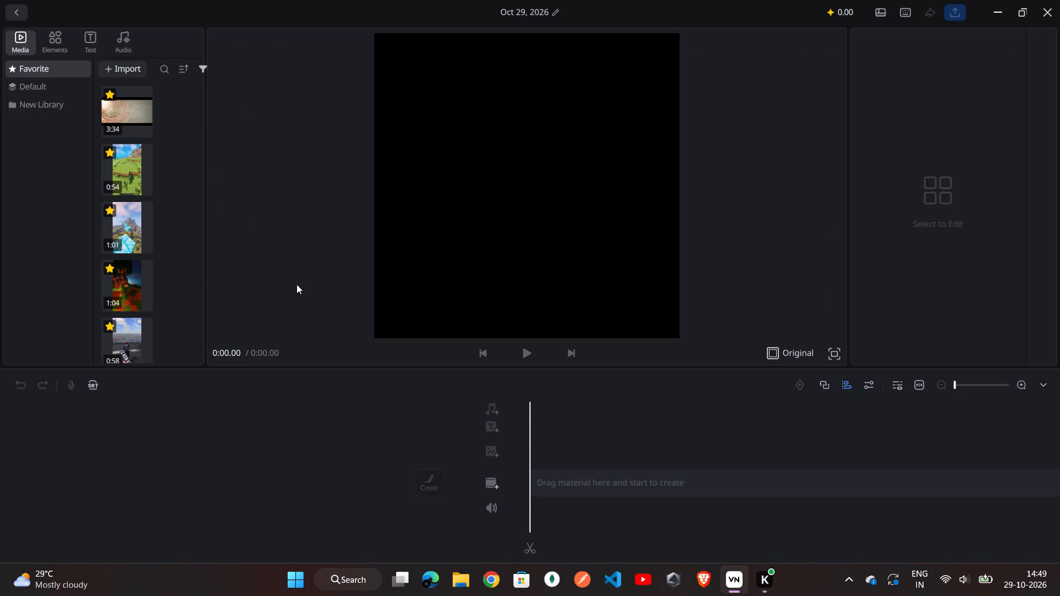
Import the first eight videos listed under Today in the Downloads folder, ending with 17084804_1080_1920_30fps.
{"action": "left_click", "coordinate": [135, 71]}
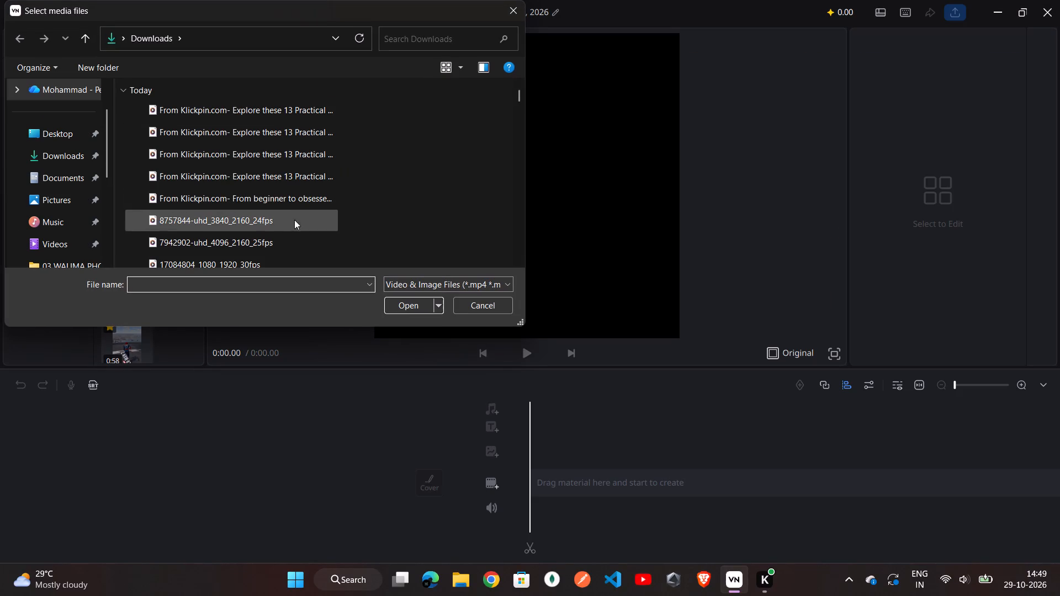
{"action": "scroll", "coordinate": [333, 217], "scroll_direction": "down", "scroll_amount": 2}
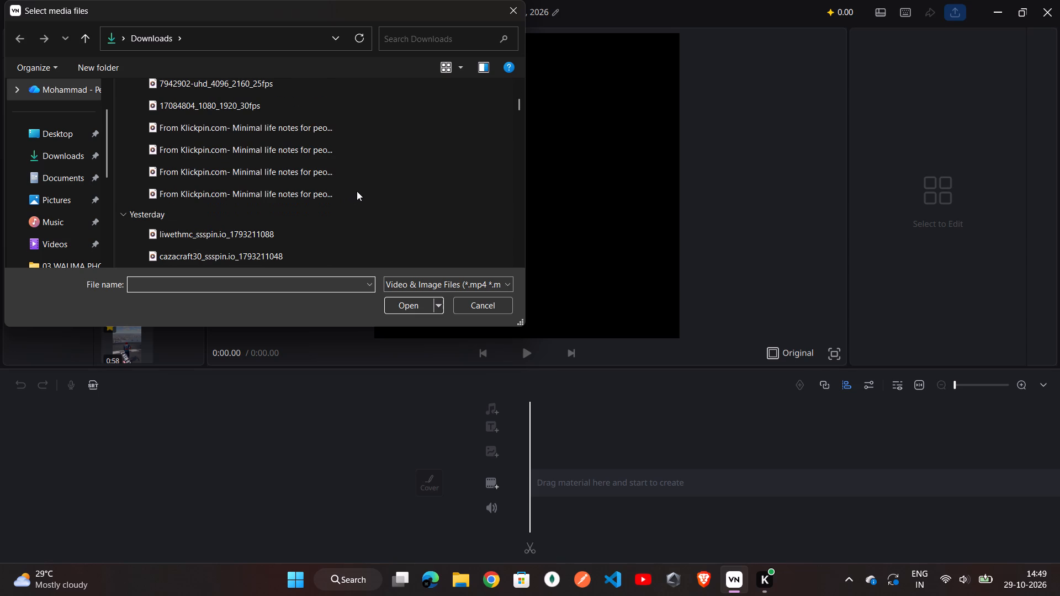
{"action": "scroll", "coordinate": [356, 188], "scroll_direction": "up", "scroll_amount": 2}
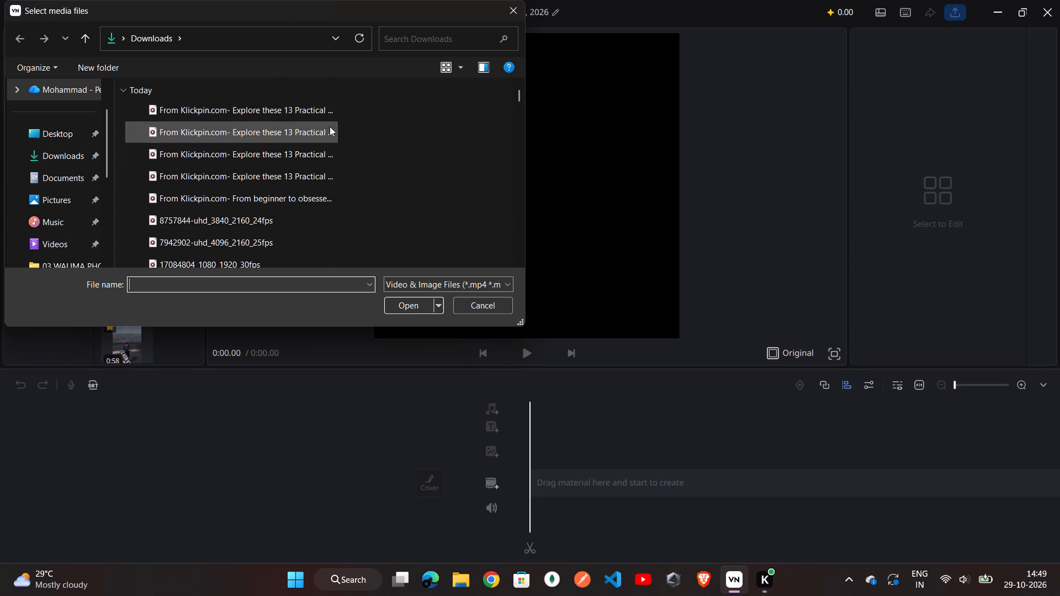
{"action": "left_click", "coordinate": [341, 107], "text": "ctrl"}
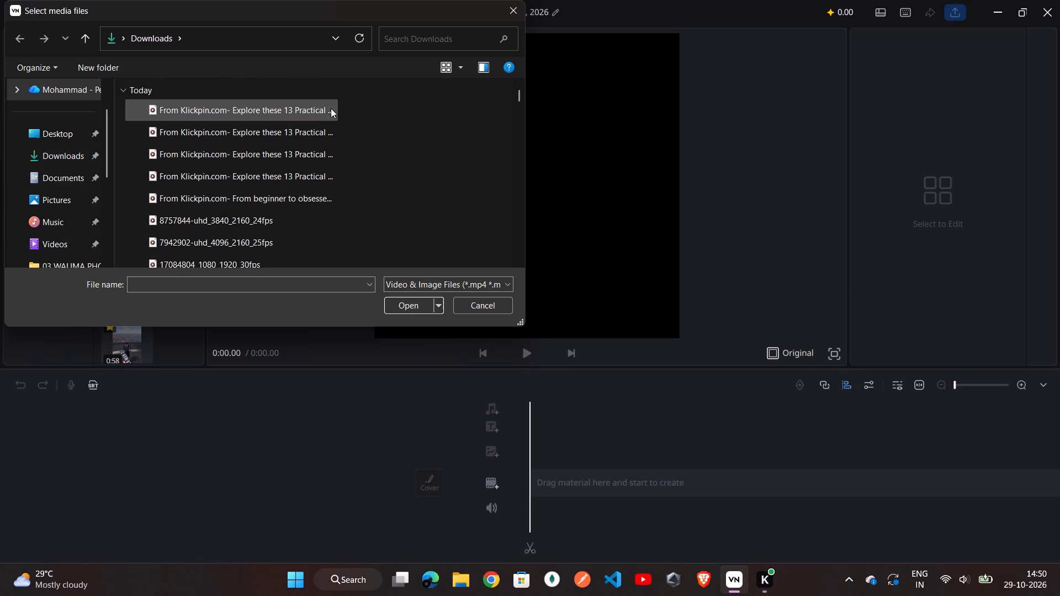
{"action": "left_click", "coordinate": [322, 109], "text": "ctrl"}
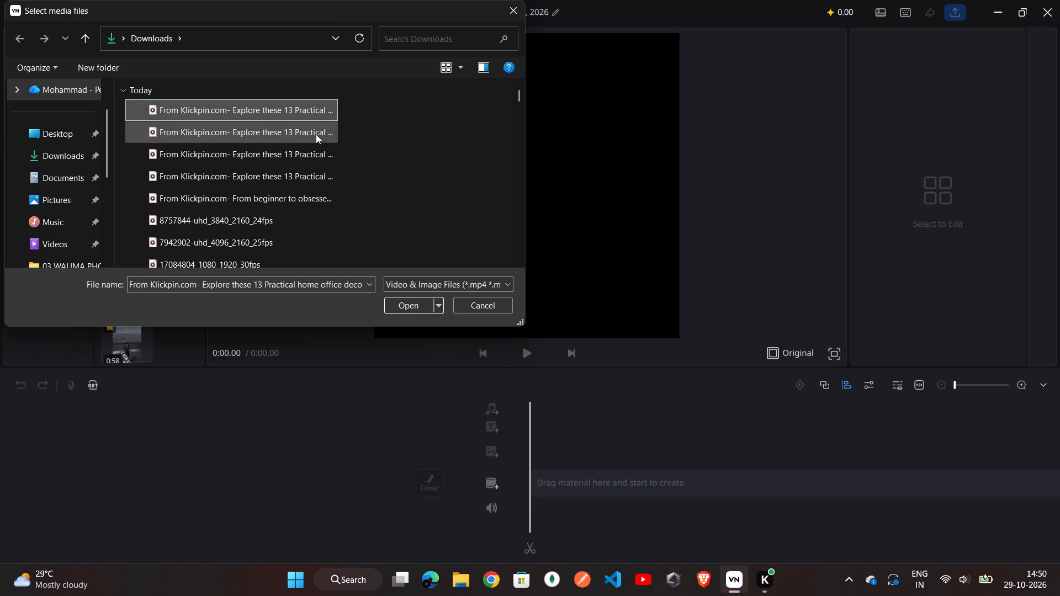
{"action": "left_click", "coordinate": [316, 134], "text": "ctrl"}
{"action": "left_click", "coordinate": [312, 153], "text": "ctrl"}
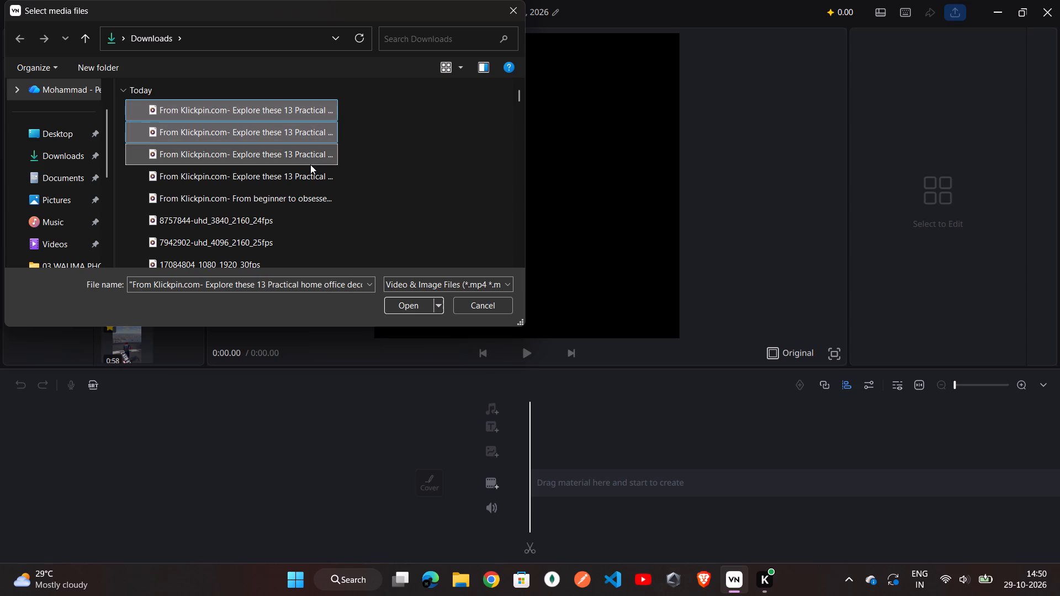
{"action": "left_click", "coordinate": [309, 174], "text": "ctrl"}
{"action": "left_click", "coordinate": [309, 201], "text": "ctrl"}
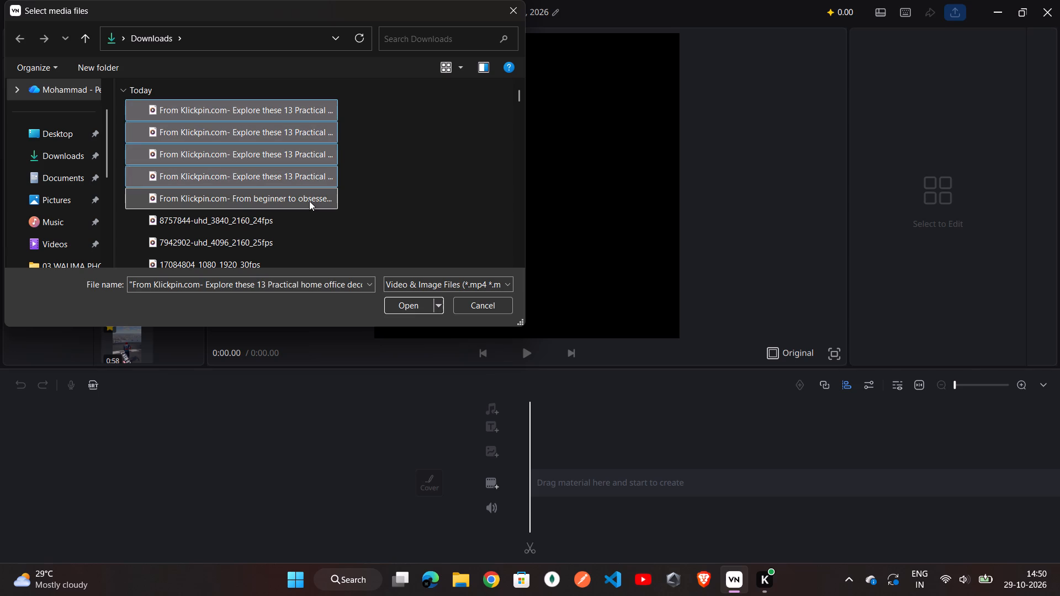
{"action": "left_click", "coordinate": [300, 219], "text": "ctrl"}
{"action": "left_click", "coordinate": [295, 246], "text": "ctrl"}
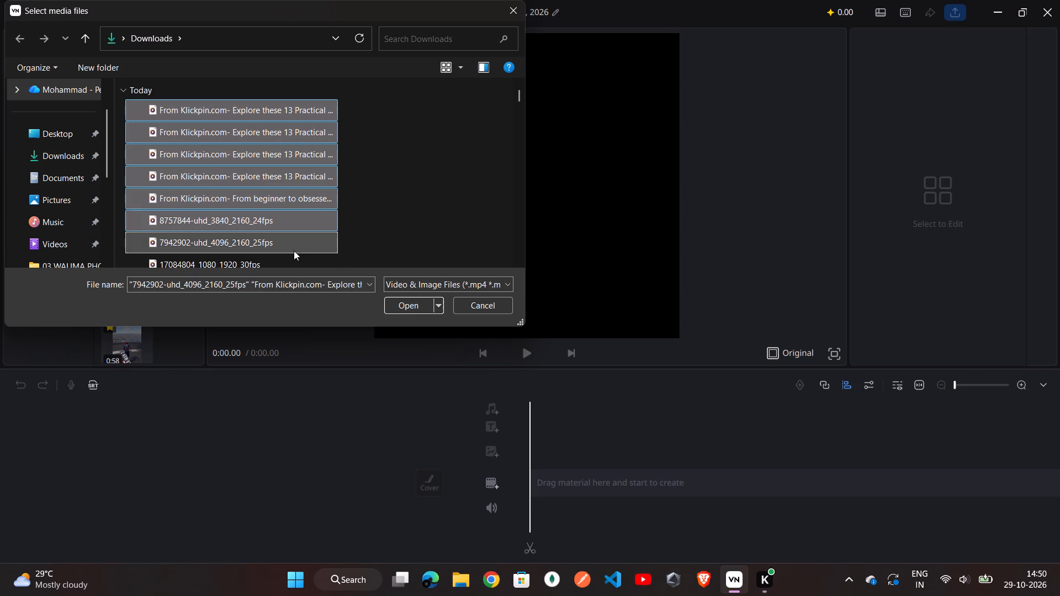
{"action": "left_click", "coordinate": [291, 263], "text": "ctrl"}
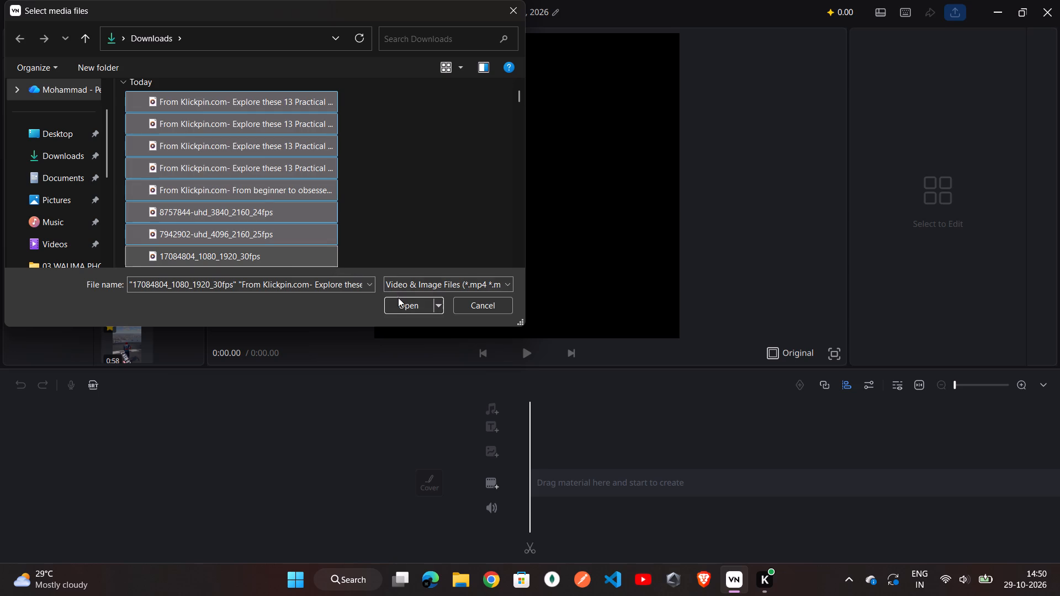
{"action": "left_click", "coordinate": [400, 302]}
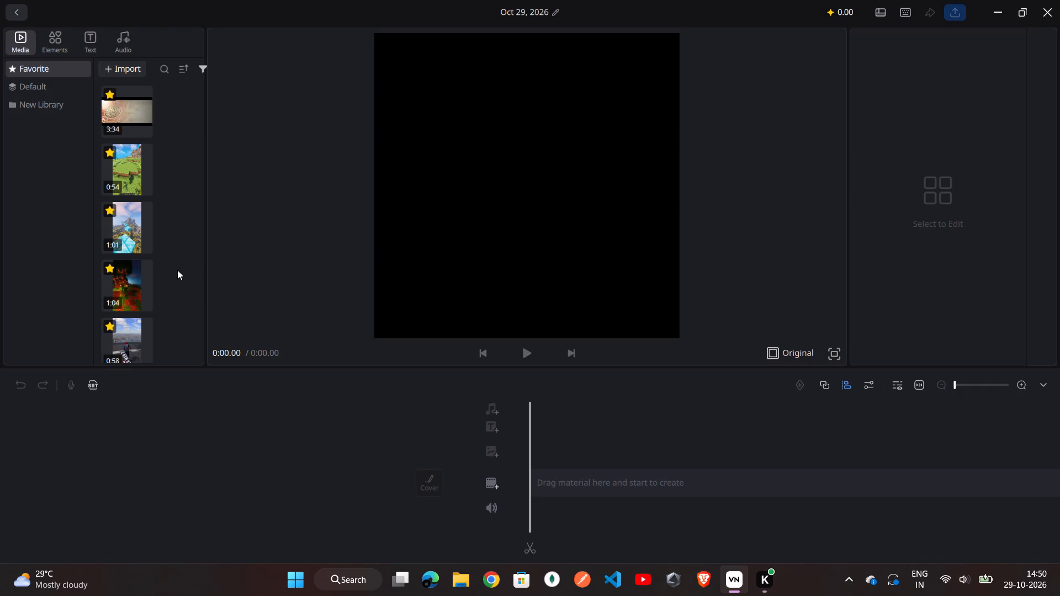
Widen the media library area so that it shows three clip thumbnails per row.
{"action": "scroll", "coordinate": [177, 270], "scroll_direction": "down", "scroll_amount": 1}
{"action": "left_click_drag", "start_coordinate": [204, 252], "coordinate": [219, 249]}
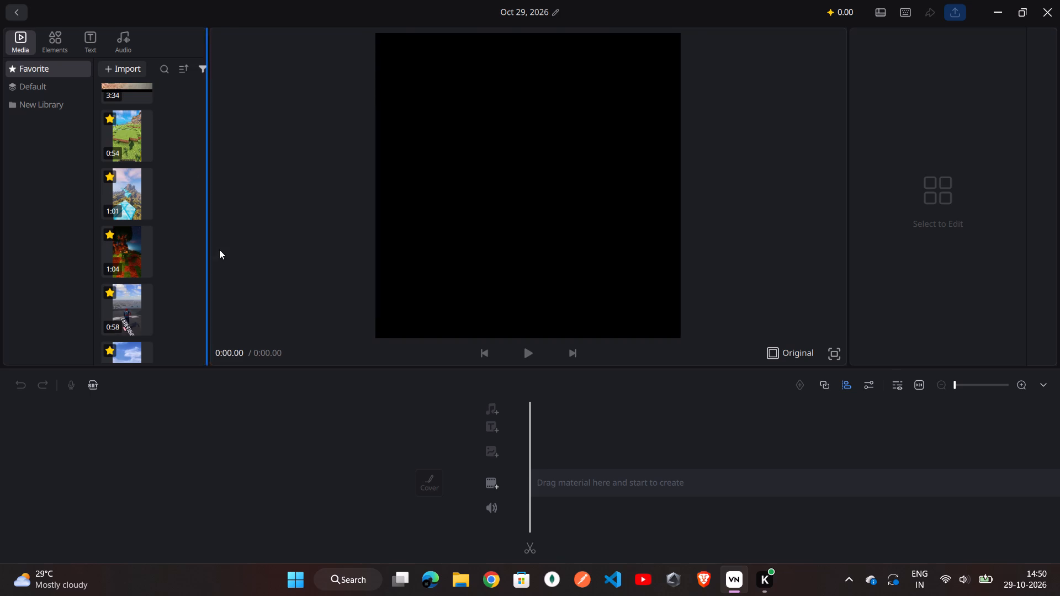
{"action": "left_click_drag", "start_coordinate": [219, 249], "coordinate": [333, 233]}
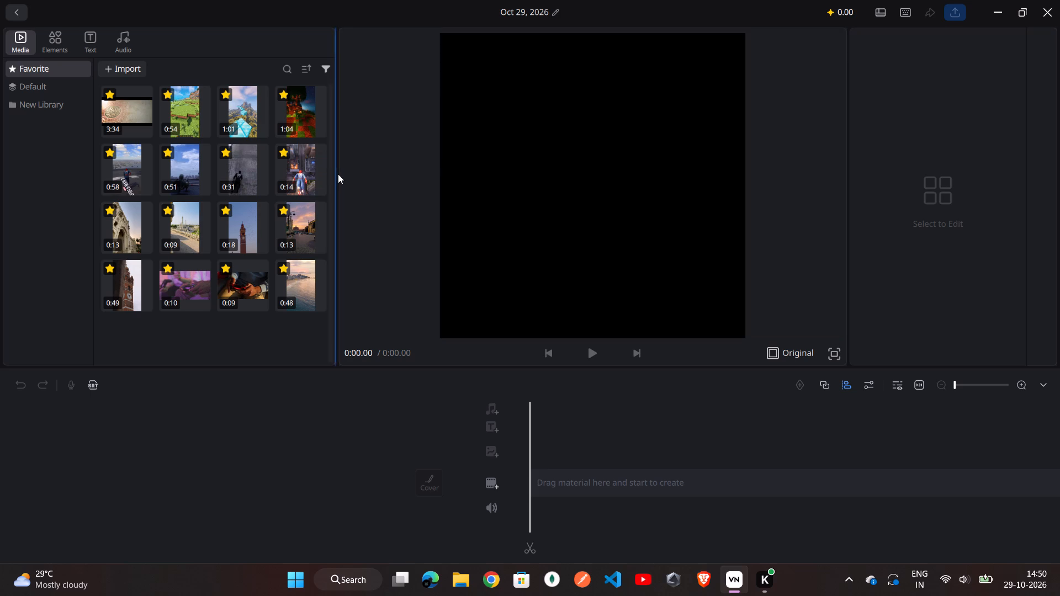
{"action": "left_click_drag", "start_coordinate": [337, 173], "coordinate": [328, 173]}
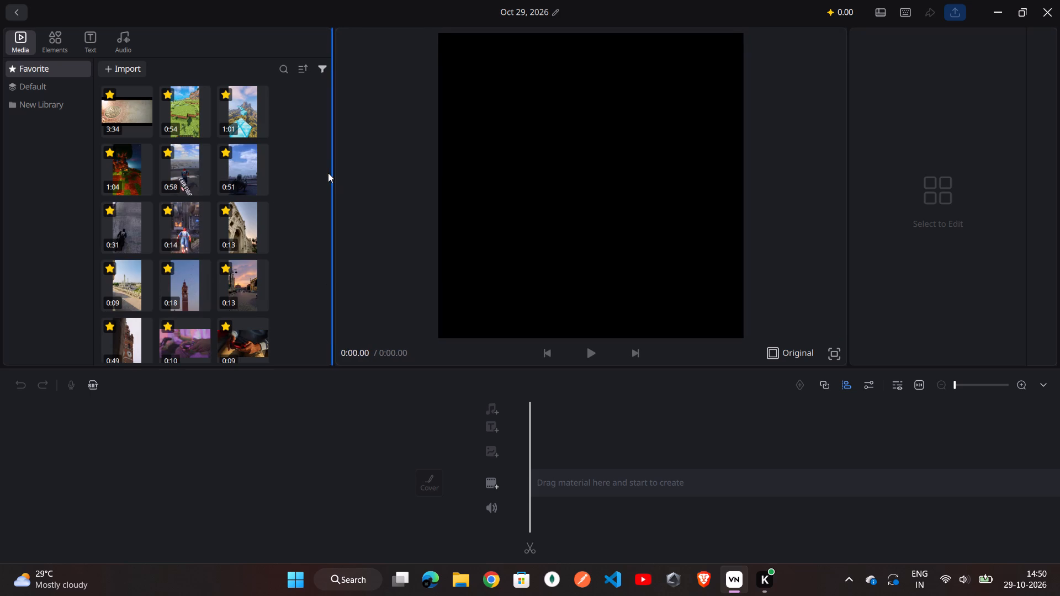
{"action": "left_click_drag", "start_coordinate": [328, 173], "coordinate": [328, 173]}
Place the 0:18 clock tower clip from Favorite on the empty main video track and preview its opening.
{"action": "scroll", "coordinate": [256, 232], "scroll_direction": "down", "scroll_amount": 1}
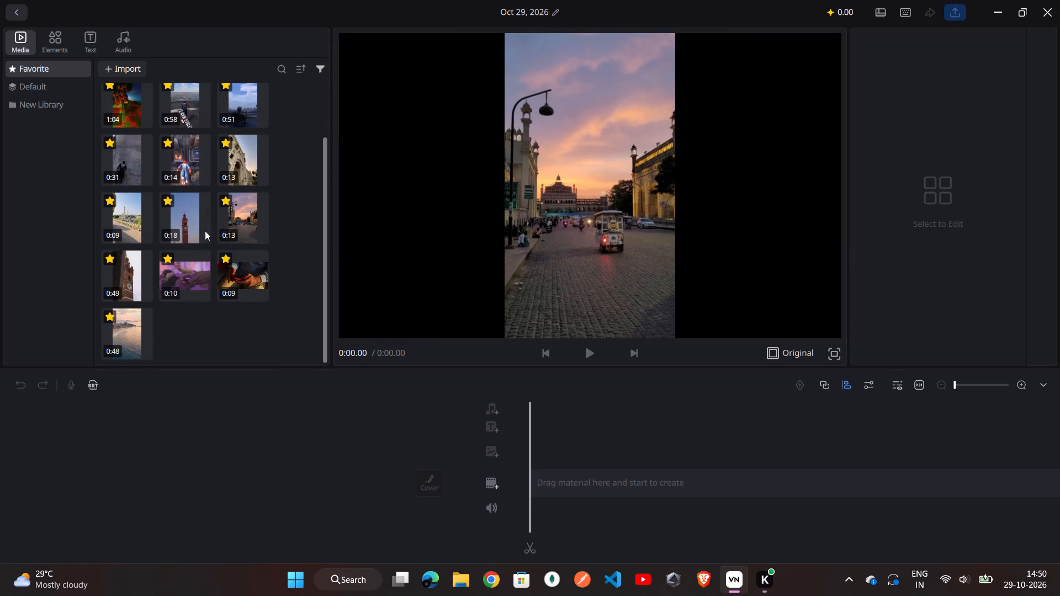
{"action": "left_click_drag", "start_coordinate": [185, 220], "coordinate": [559, 476]}
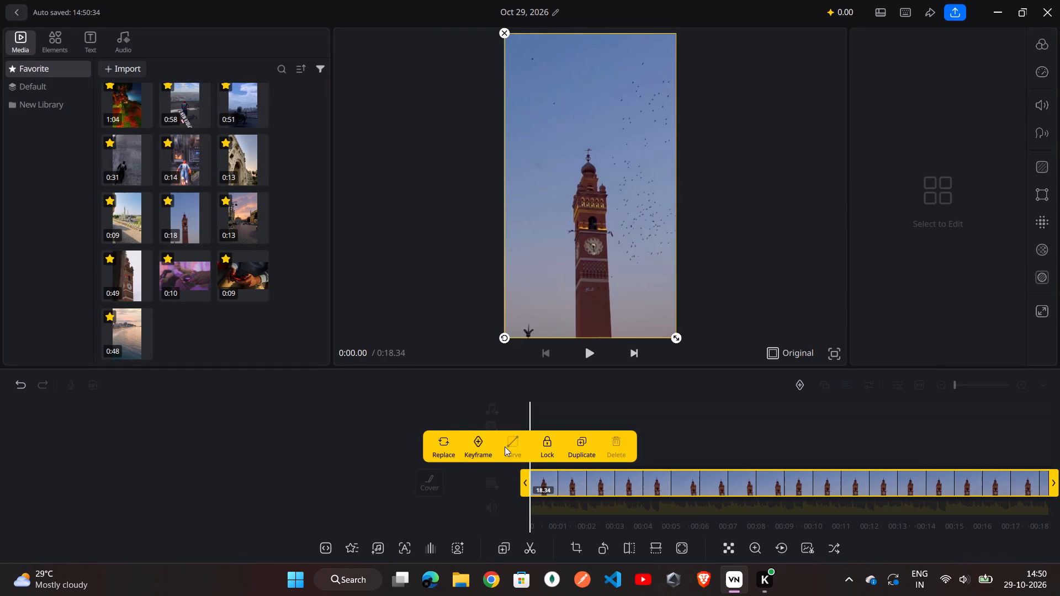
{"action": "left_click", "coordinate": [583, 355]}
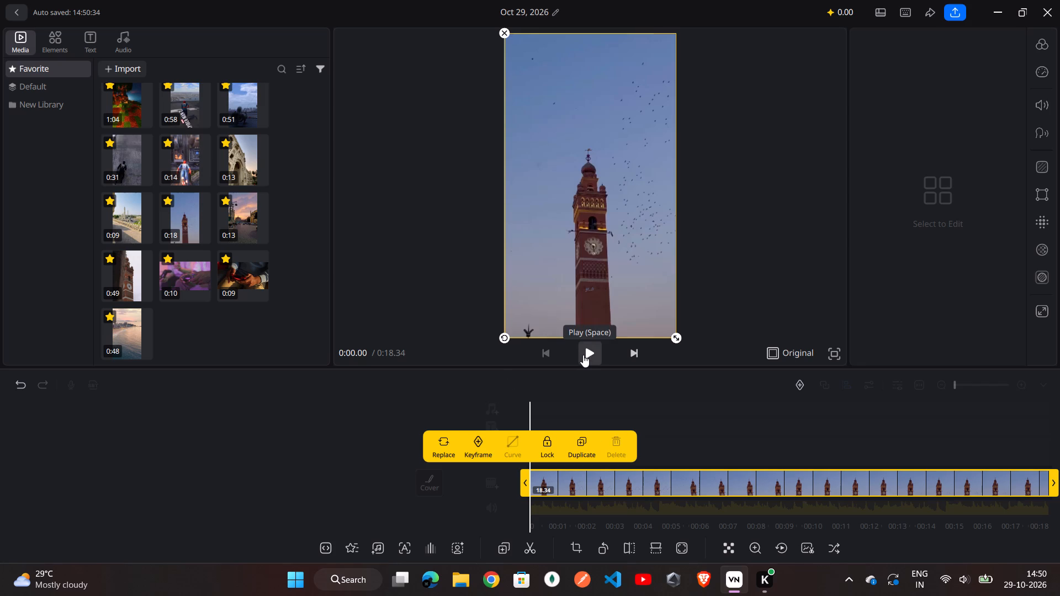
{"action": "left_click", "coordinate": [583, 355]}
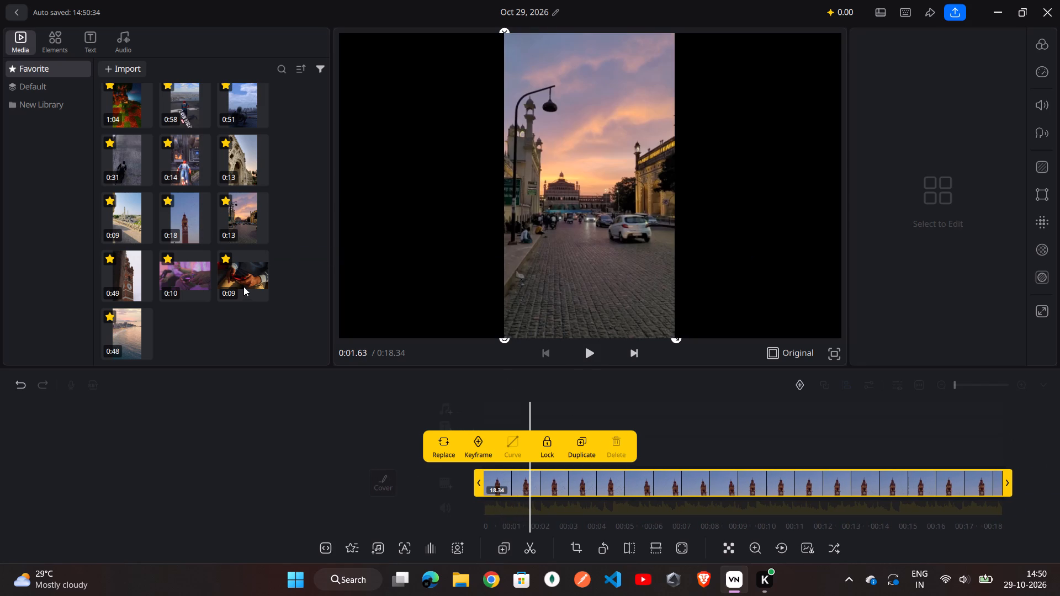
Insert the 0:49 brick tower clip before the 0:18 clock tower clip on the main track.
{"action": "left_click_drag", "start_coordinate": [120, 277], "coordinate": [354, 273]}
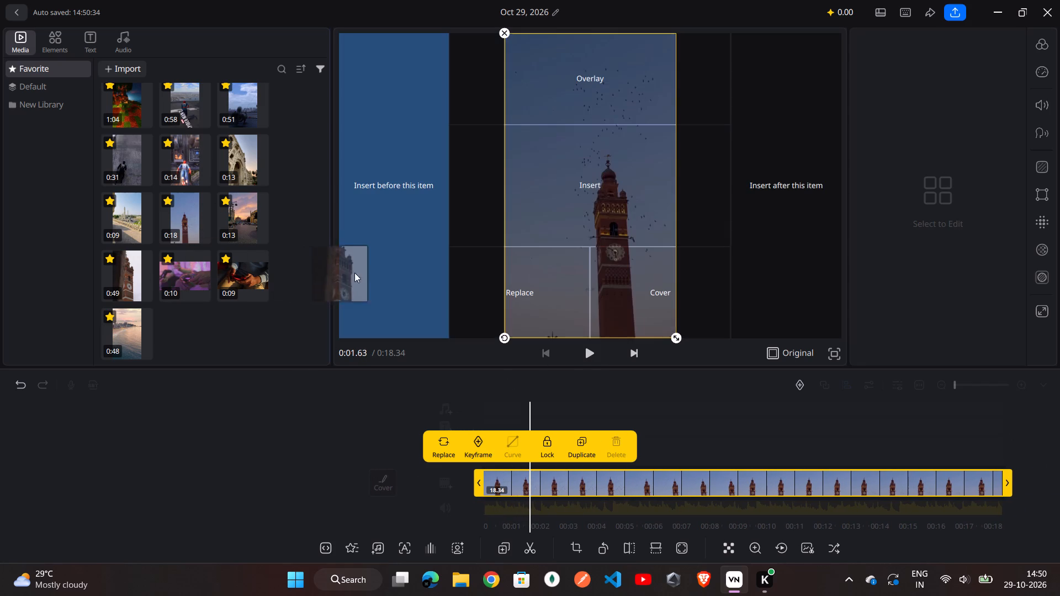
{"action": "left_click_drag", "start_coordinate": [354, 273], "coordinate": [363, 269]}
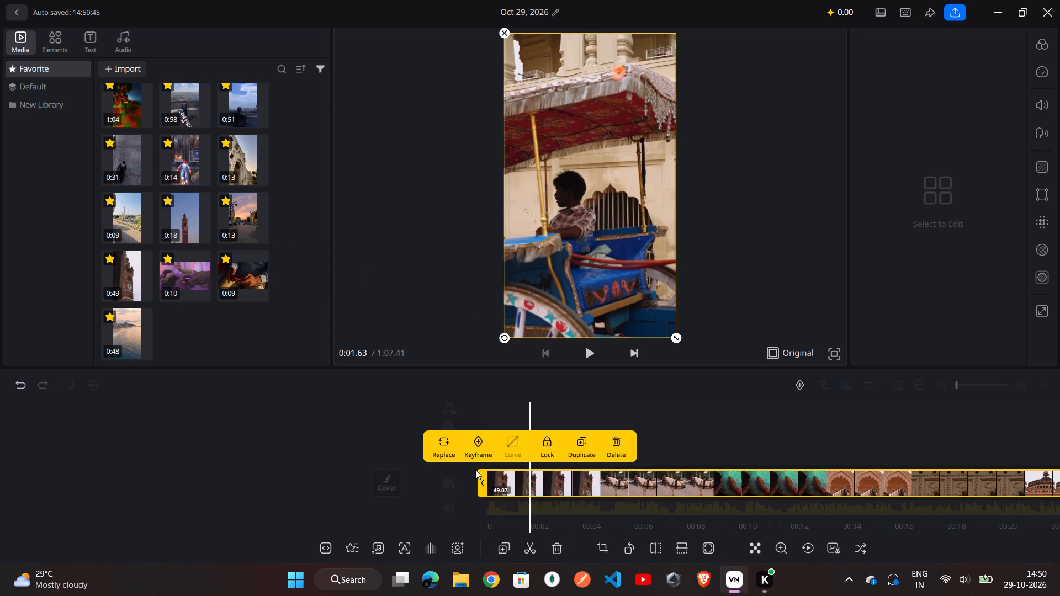
Add a Black transition at the very start of the 0:49 clip with a duration of 1.9.
{"action": "scroll", "coordinate": [488, 509], "scroll_direction": "right", "scroll_amount": 3}
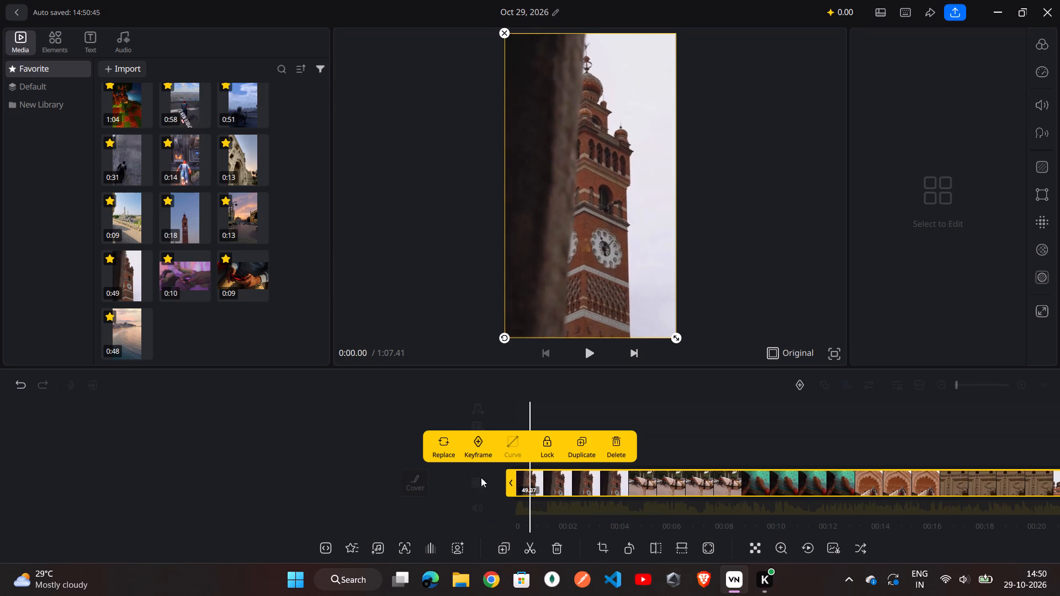
{"action": "left_click", "coordinate": [451, 498]}
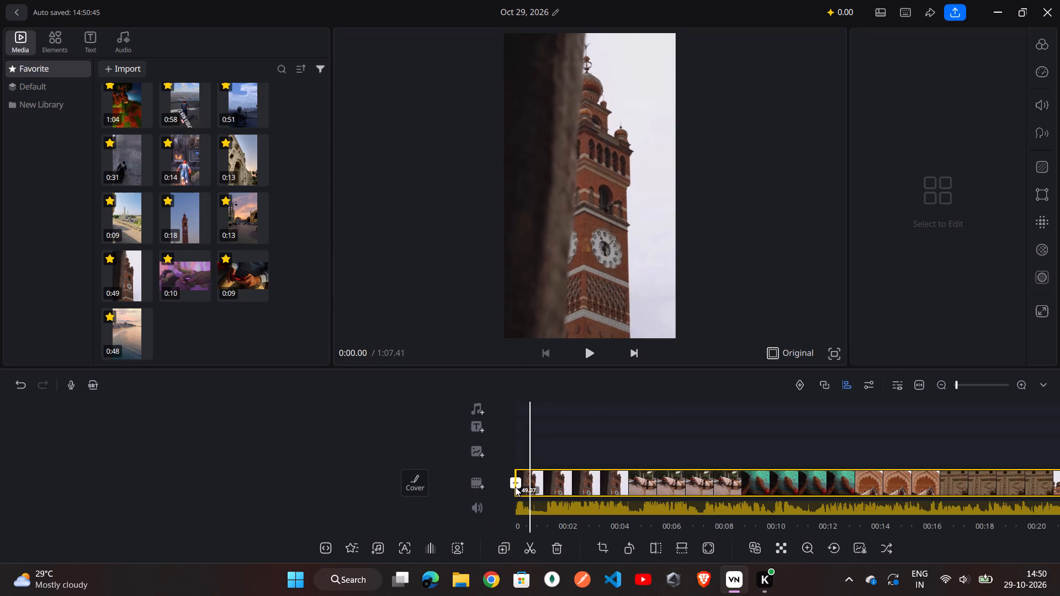
{"action": "left_click", "coordinate": [513, 481]}
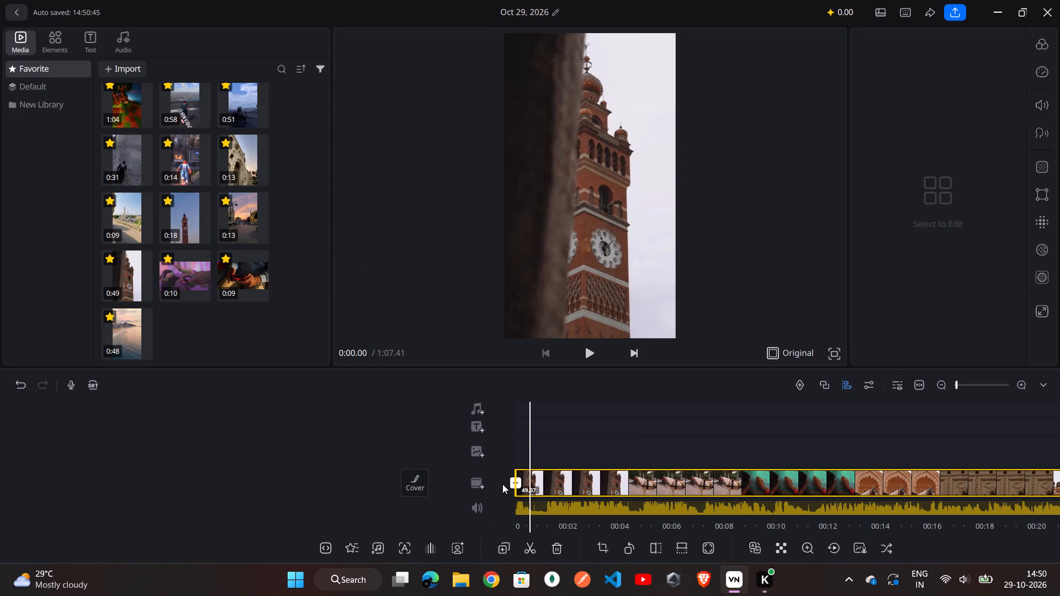
{"action": "left_click", "coordinate": [511, 483]}
{"action": "left_click", "coordinate": [511, 483]}
{"action": "left_click", "coordinate": [431, 508]}
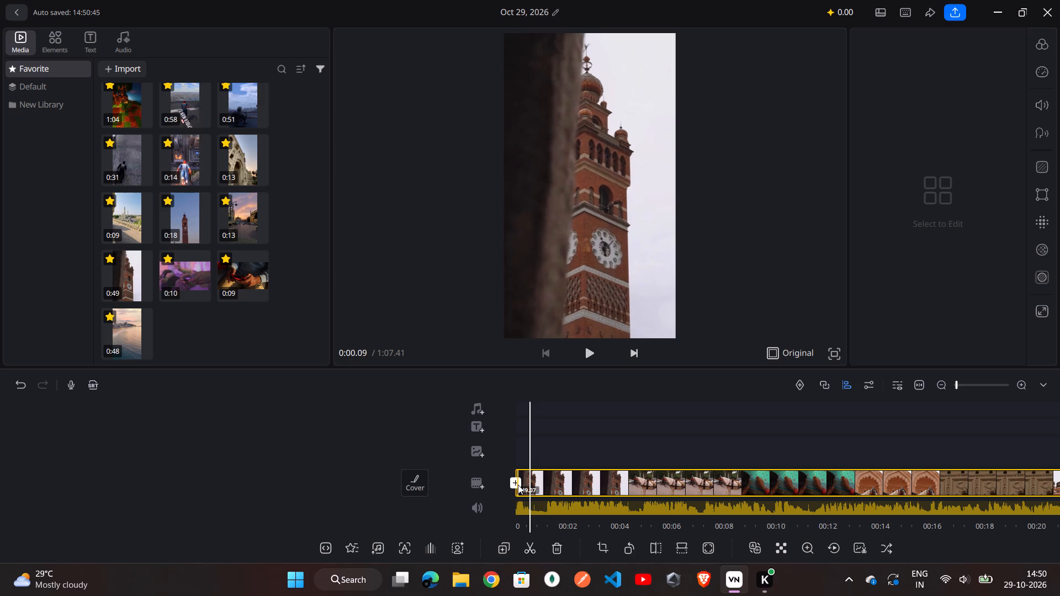
{"action": "left_click", "coordinate": [518, 484]}
{"action": "left_click", "coordinate": [518, 484]}
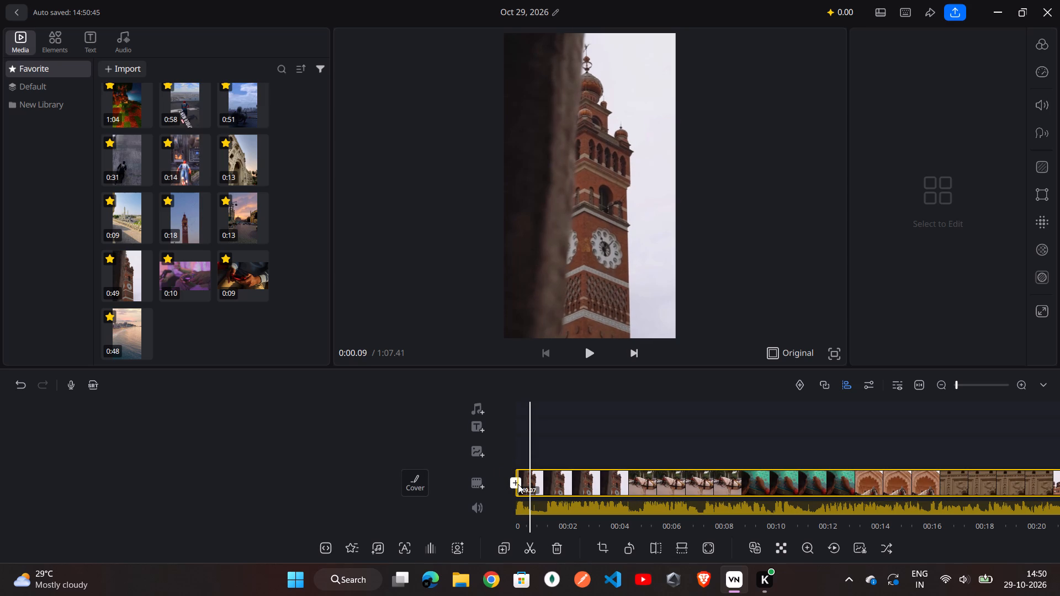
{"action": "left_click", "coordinate": [511, 482]}
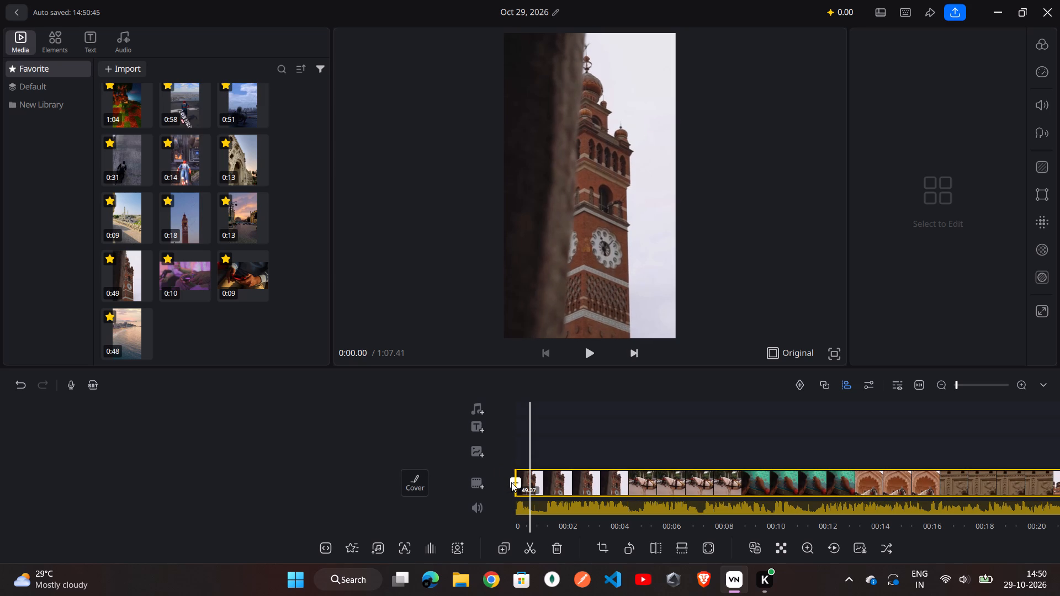
{"action": "left_click", "coordinate": [448, 502]}
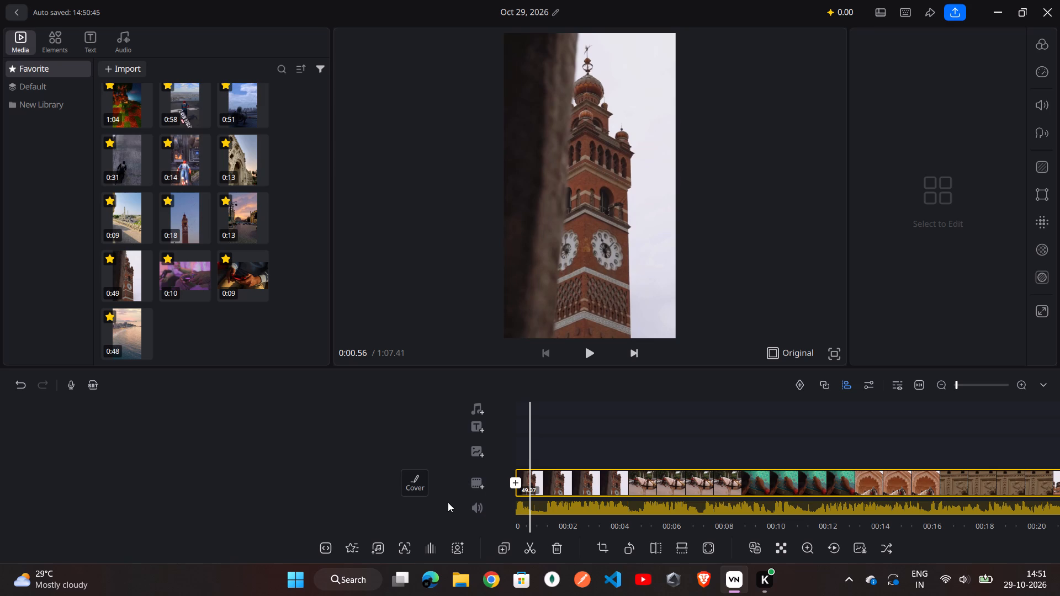
{"action": "double_click", "coordinate": [516, 483]}
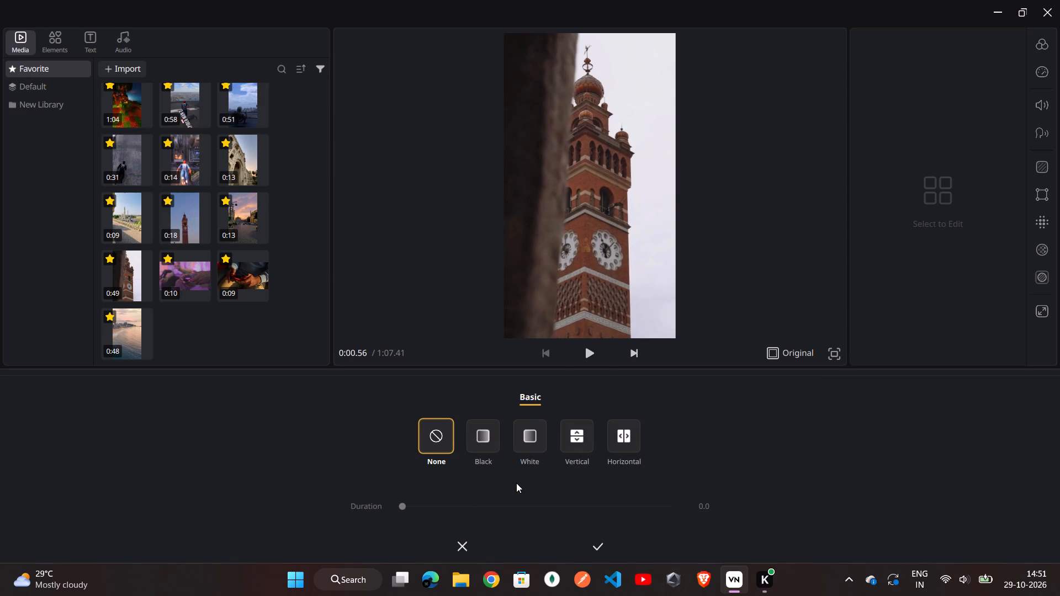
{"action": "left_click", "coordinate": [494, 446]}
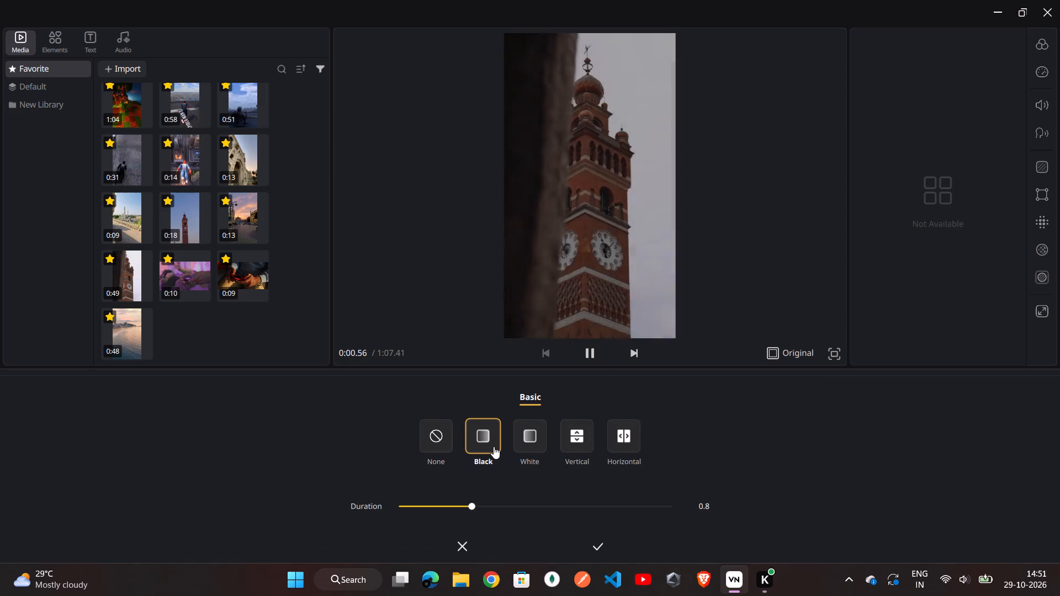
{"action": "left_click", "coordinate": [525, 501]}
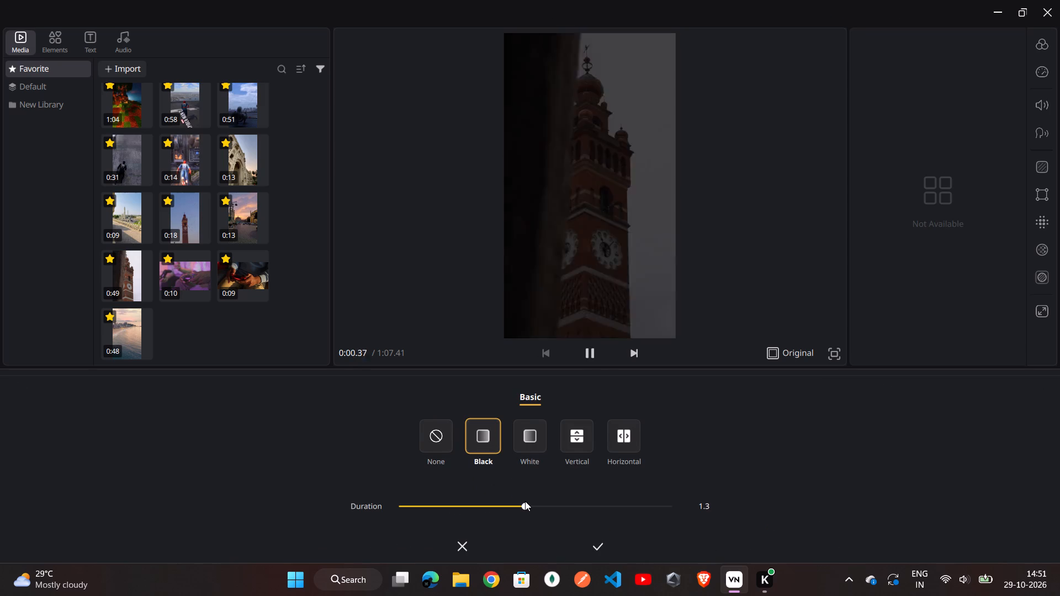
{"action": "left_click", "coordinate": [580, 502]}
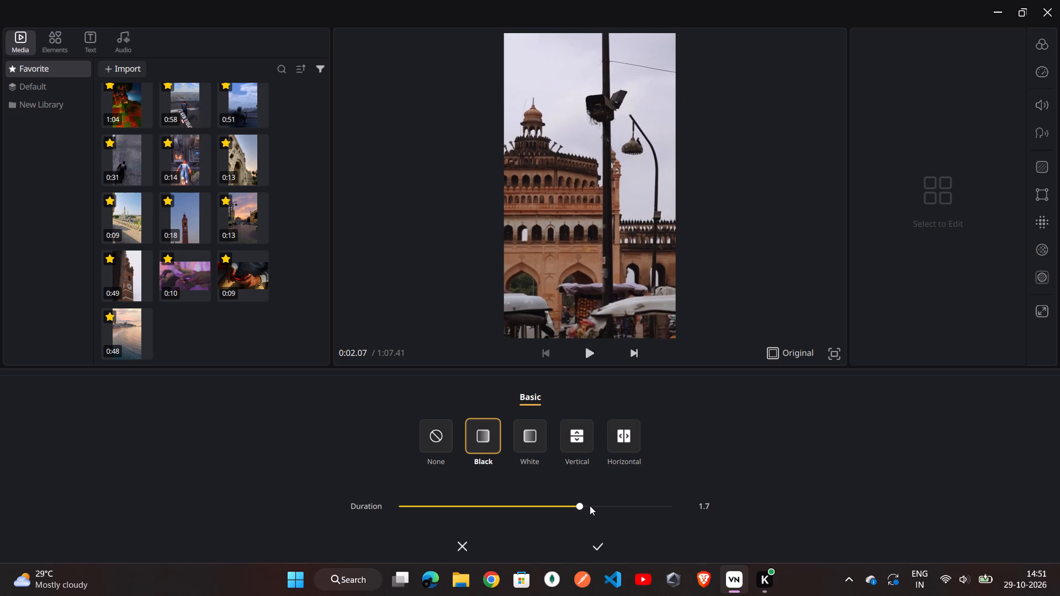
{"action": "left_click_drag", "start_coordinate": [583, 506], "coordinate": [597, 507]}
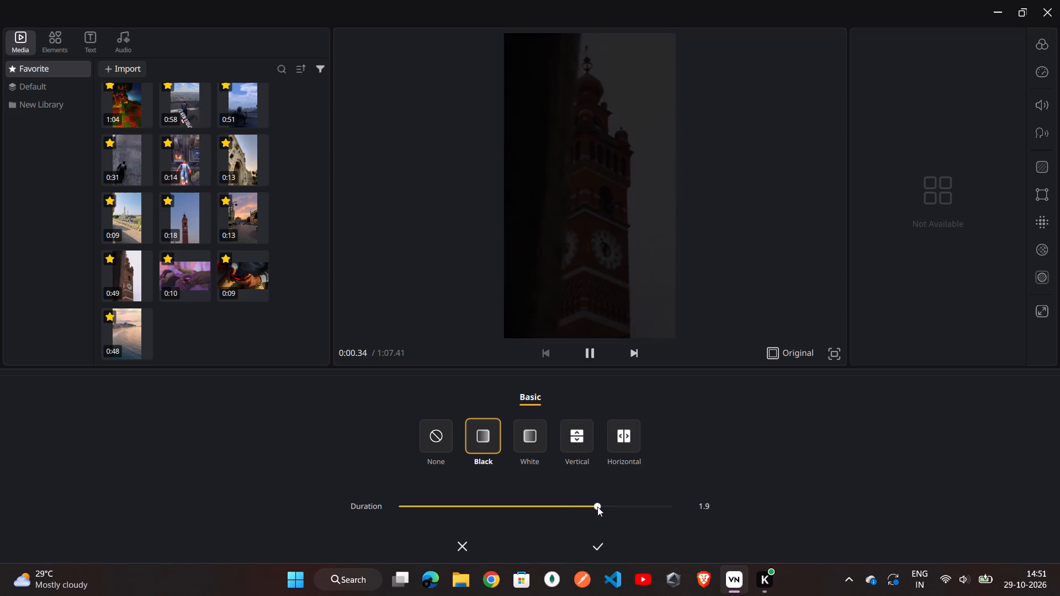
{"action": "left_click", "coordinate": [599, 545]}
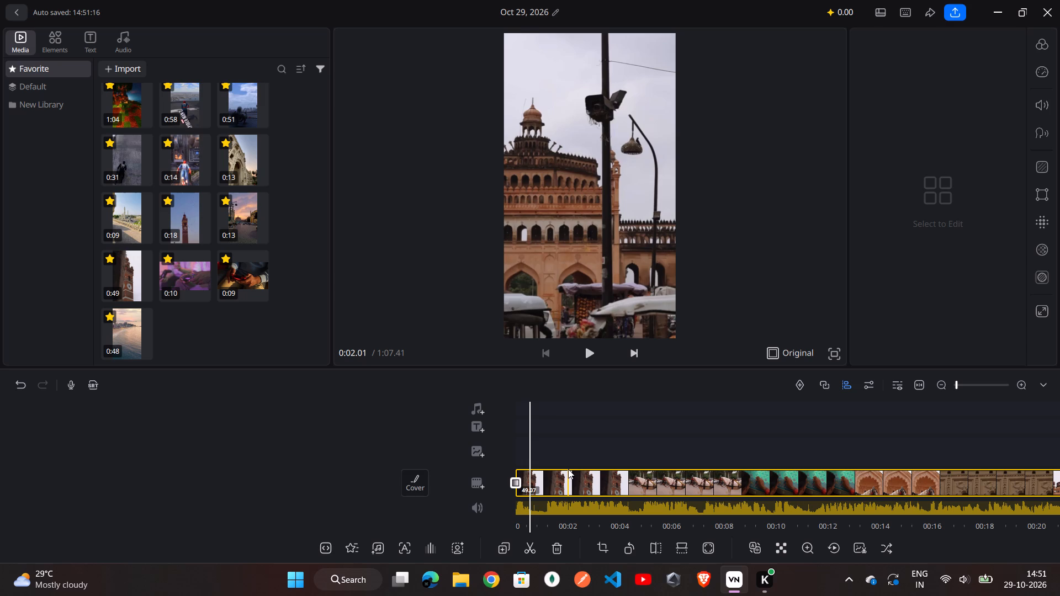
Play the 0:49 brick tower clip up to the horse carriage shot and split it at 0:06.60.
{"action": "left_click", "coordinate": [585, 359]}
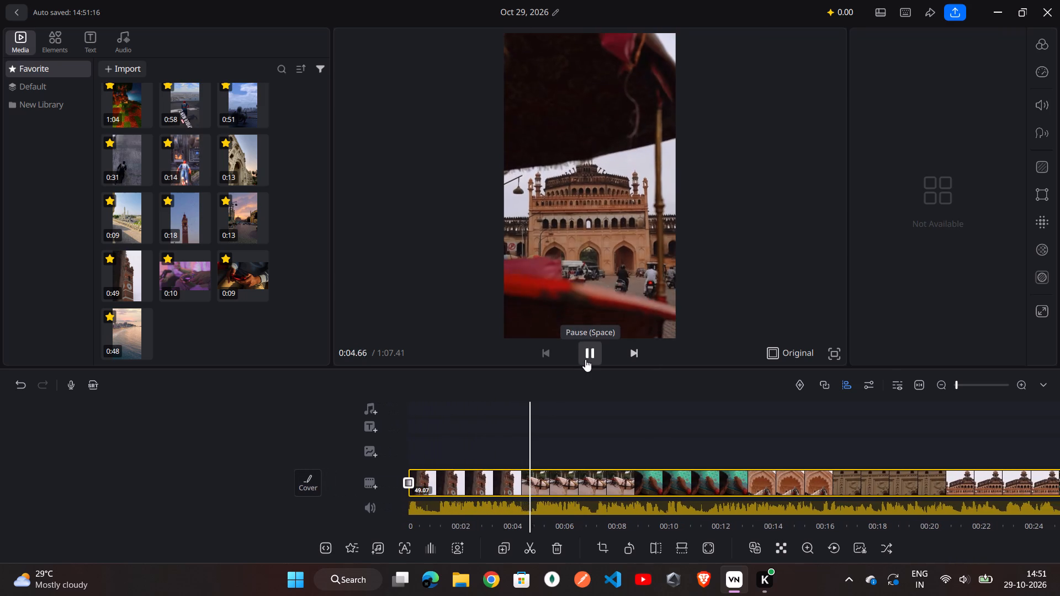
{"action": "left_click", "coordinate": [585, 359]}
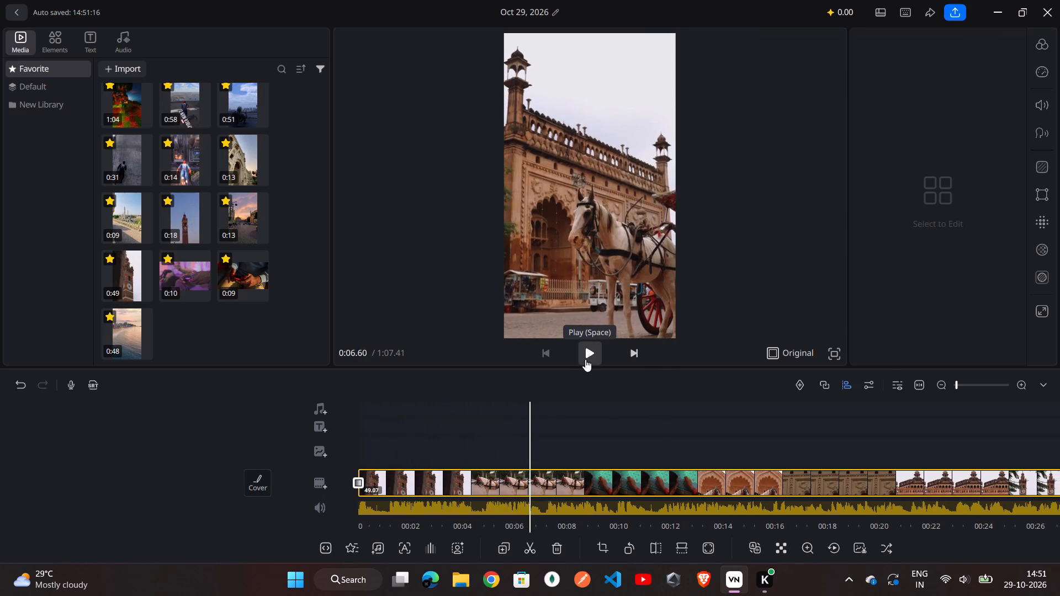
{"action": "left_click", "coordinate": [531, 557]}
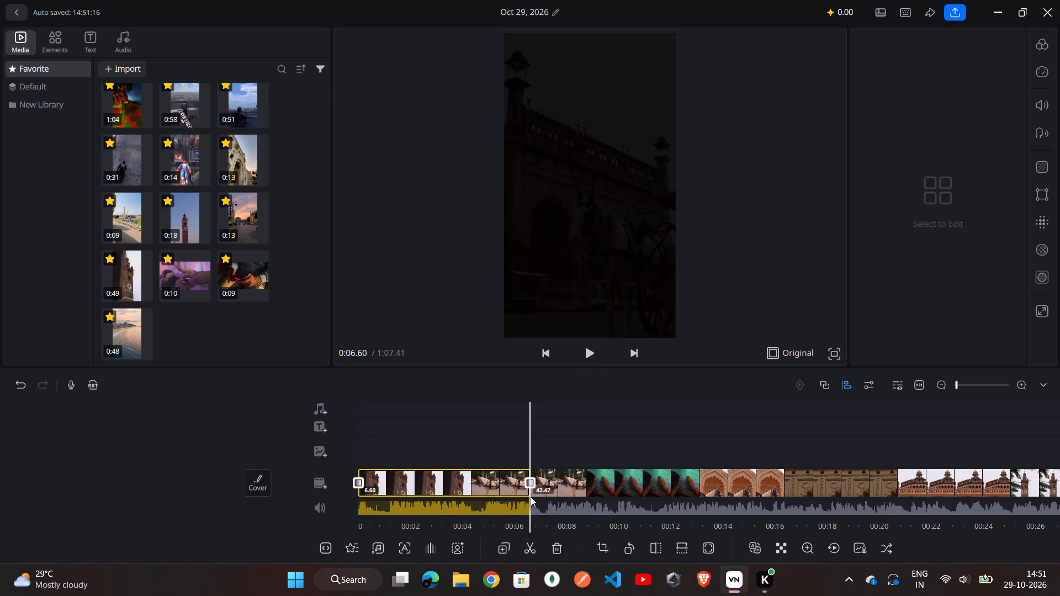
Add a Zoom 1 transition with a duration of 1.8 at the 0:06.60 cut.
{"action": "left_click", "coordinate": [529, 483]}
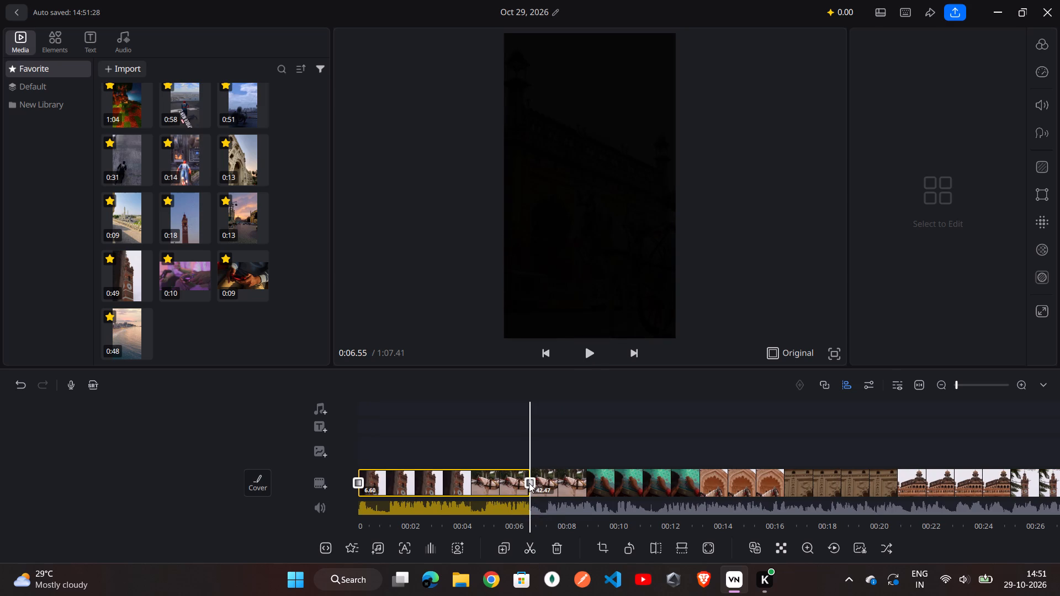
{"action": "left_click", "coordinate": [529, 483]}
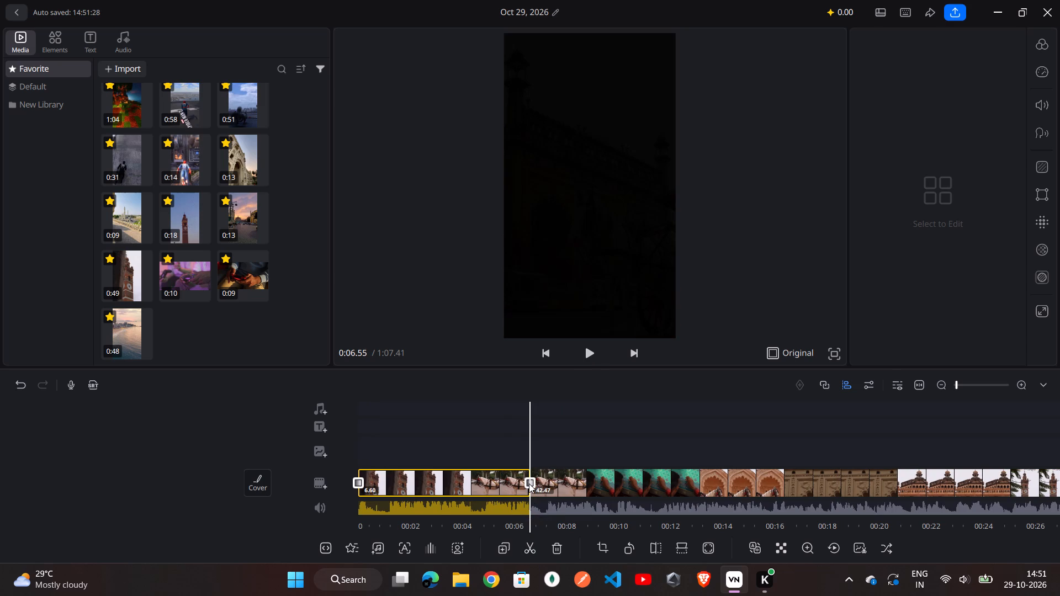
{"action": "left_click", "coordinate": [532, 483]}
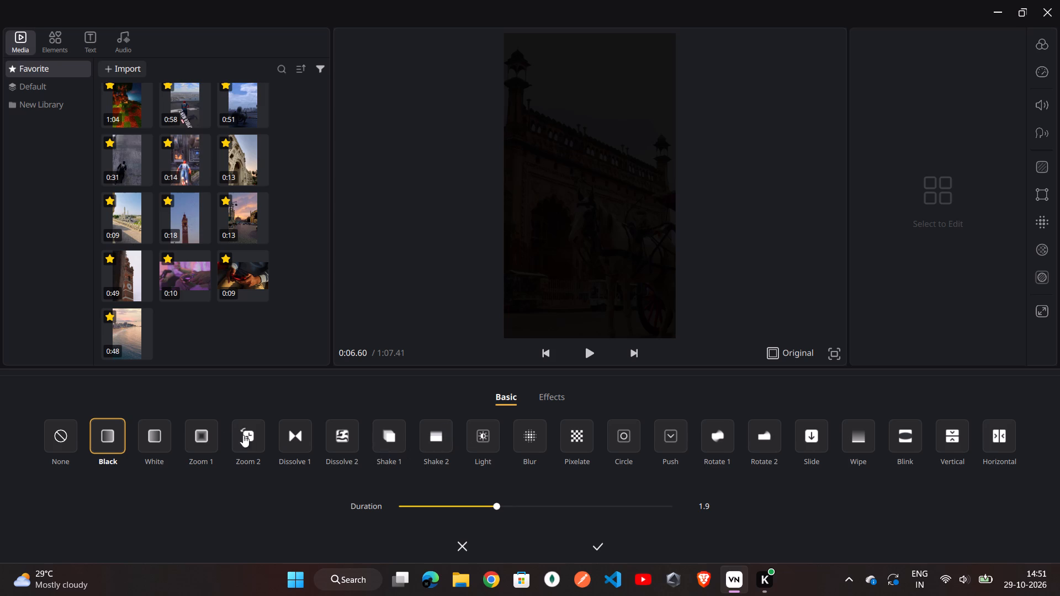
{"action": "left_click", "coordinate": [202, 425]}
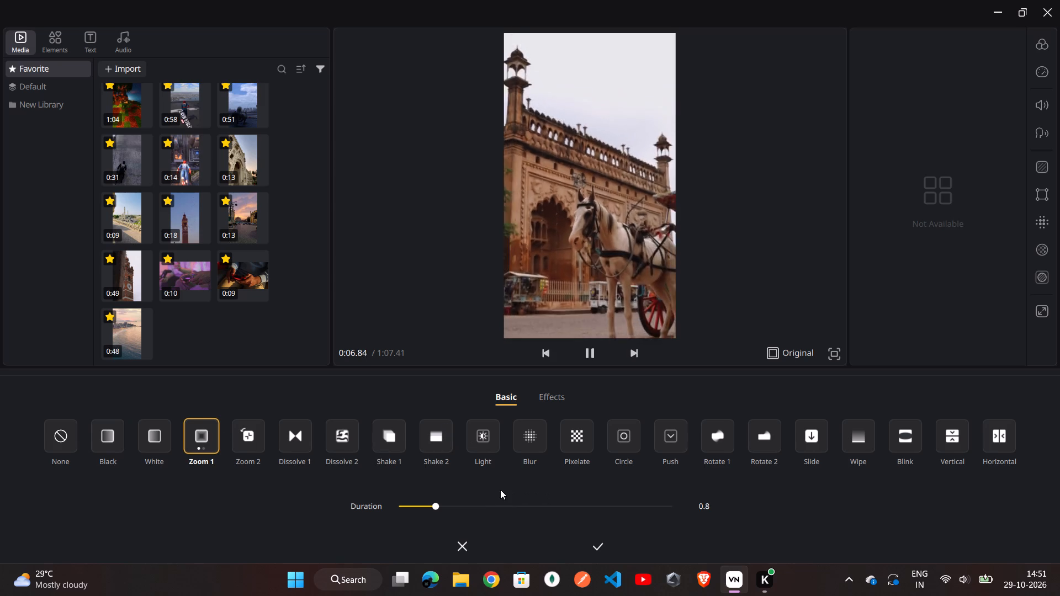
{"action": "left_click", "coordinate": [492, 504]}
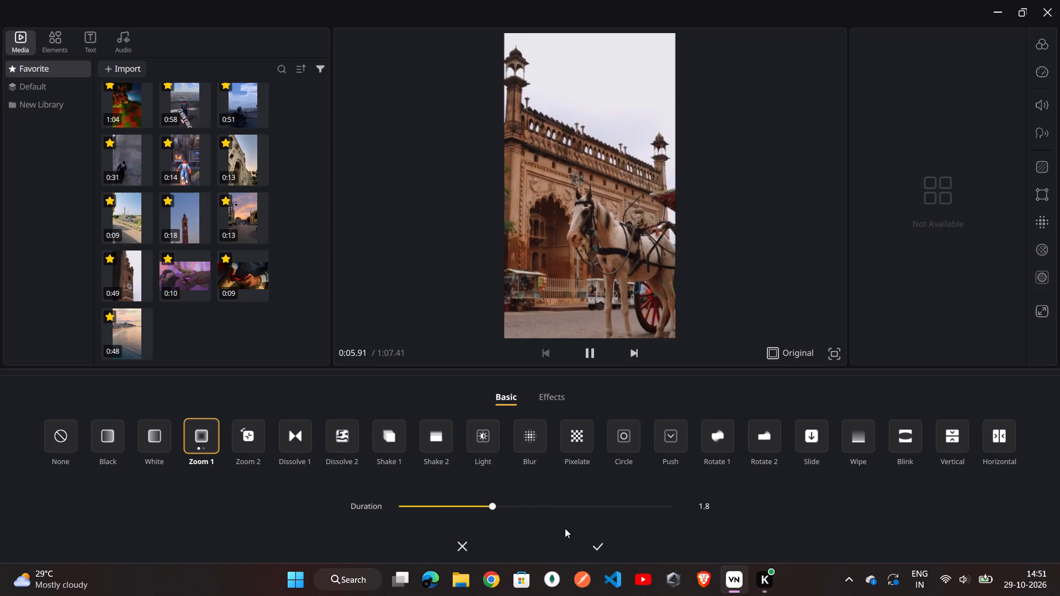
{"action": "left_click", "coordinate": [593, 546]}
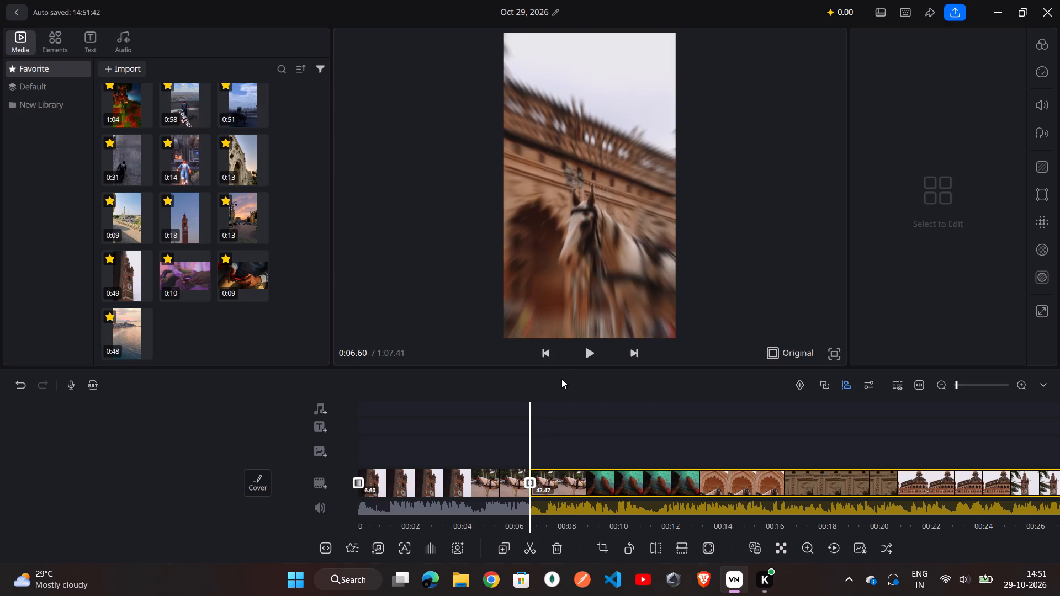
Play on to the domed arch shot and split the remaining monument footage at 0:12.69.
{"action": "left_click", "coordinate": [581, 352]}
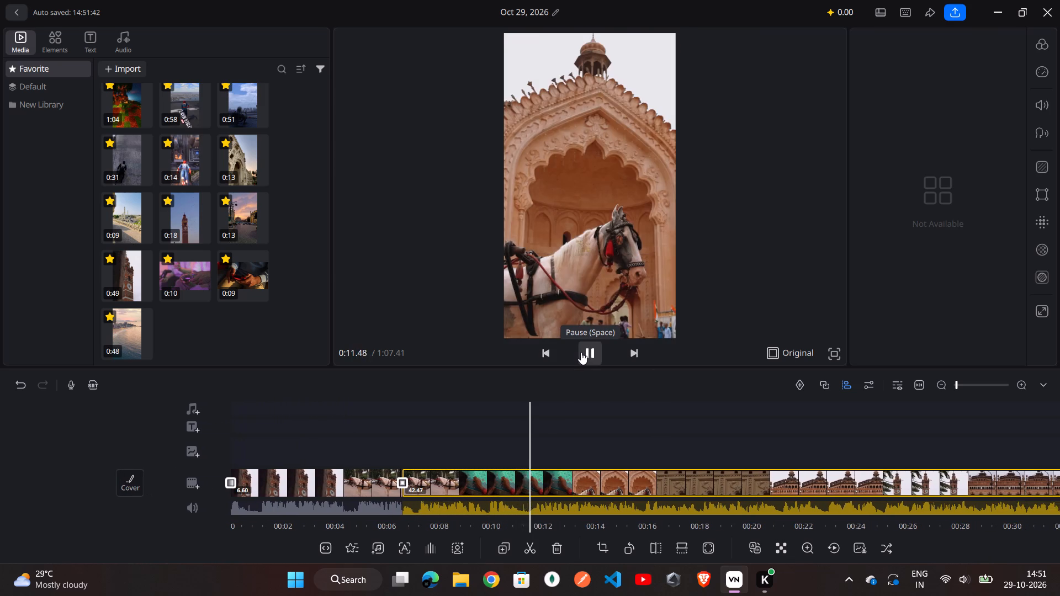
{"action": "left_click", "coordinate": [581, 352]}
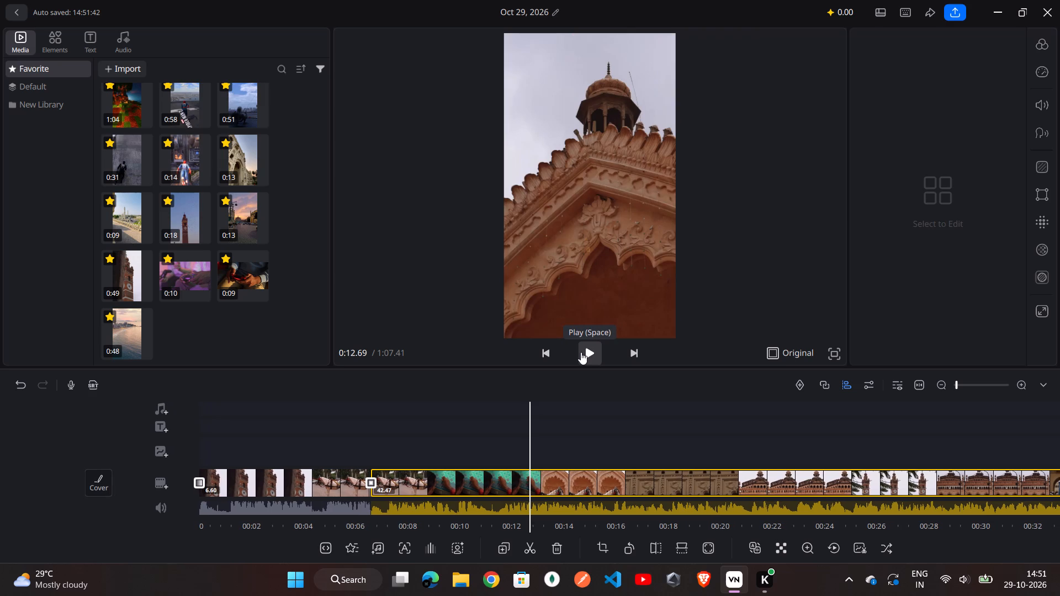
{"action": "left_click", "coordinate": [536, 544]}
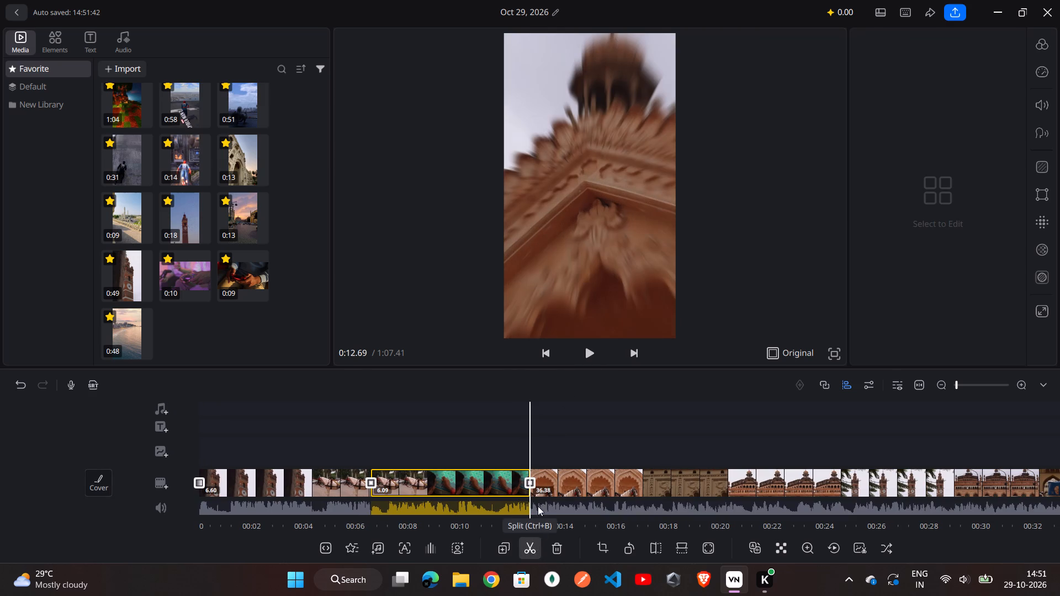
Try Blur, White, Zoom 2 and Rotate 2 at the 0:12.69 cut, and apply a Wipe transition with a duration of 0.6.
{"action": "left_click", "coordinate": [531, 483]}
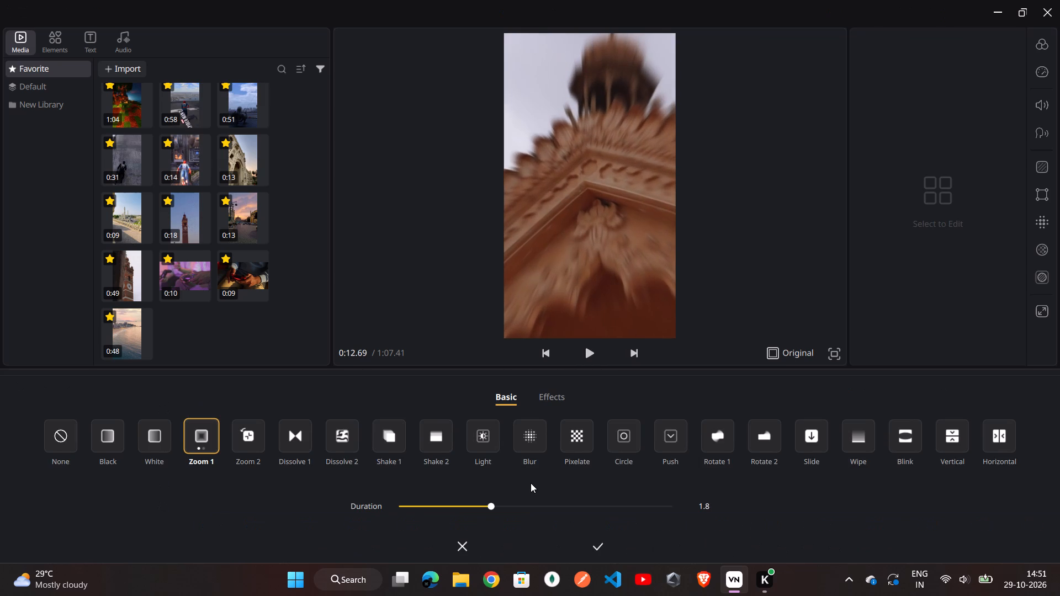
{"action": "left_click", "coordinate": [525, 448]}
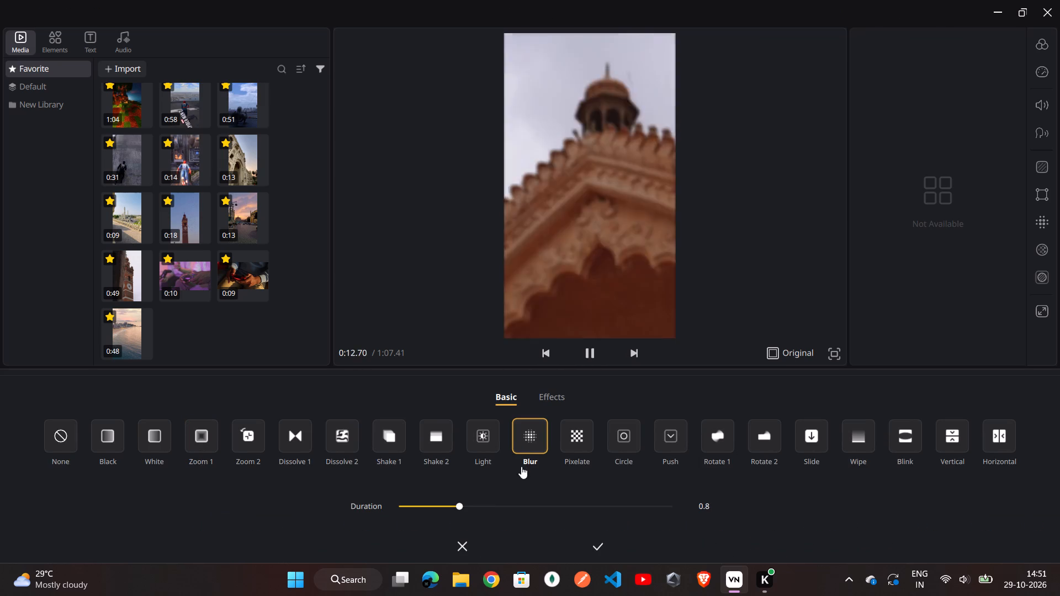
{"action": "left_click", "coordinate": [154, 445]}
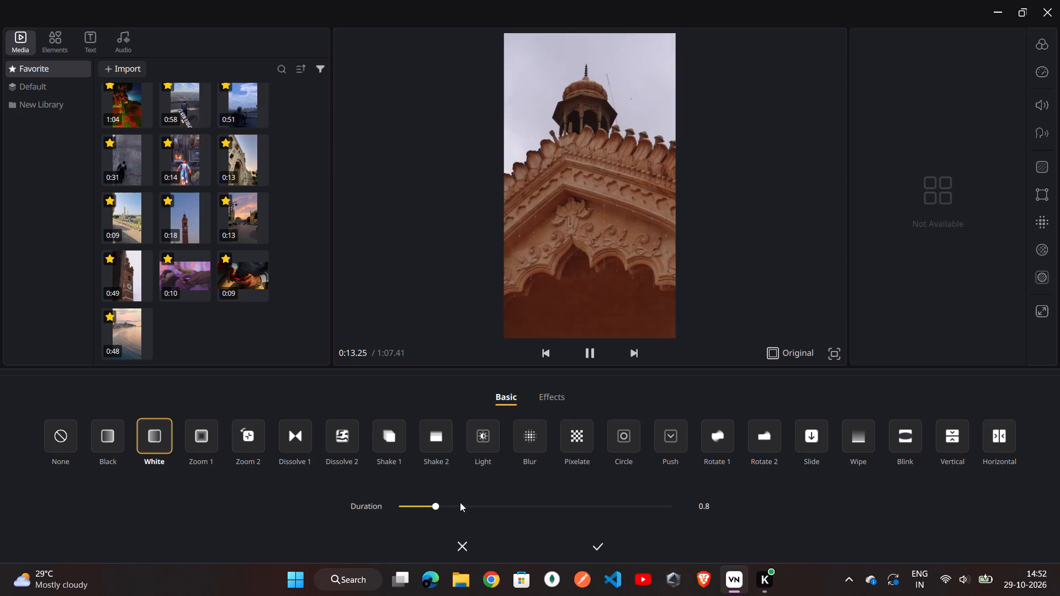
{"action": "left_click", "coordinate": [462, 504]}
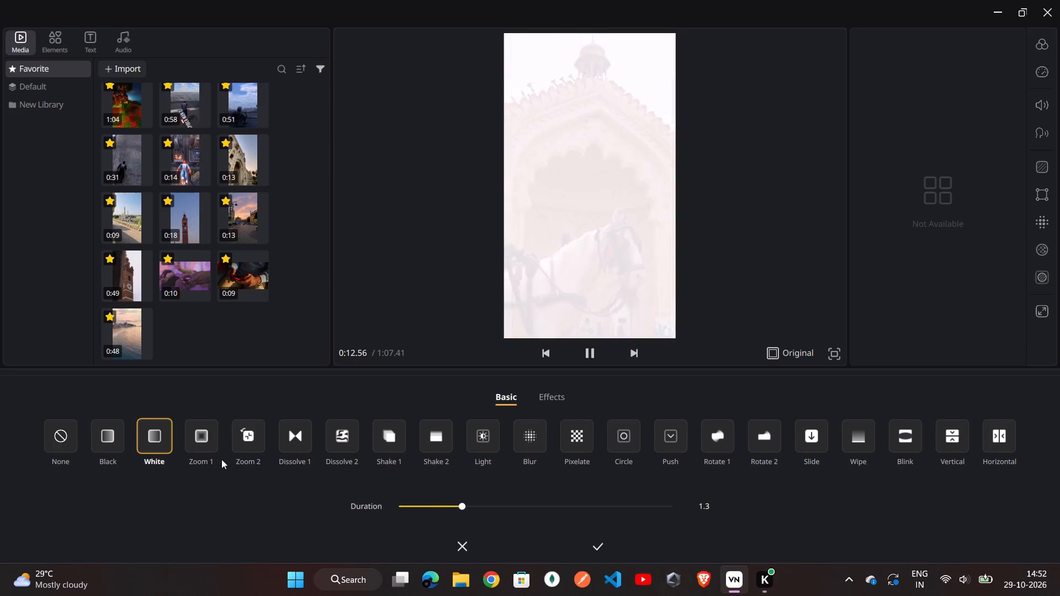
{"action": "left_click", "coordinate": [242, 443]}
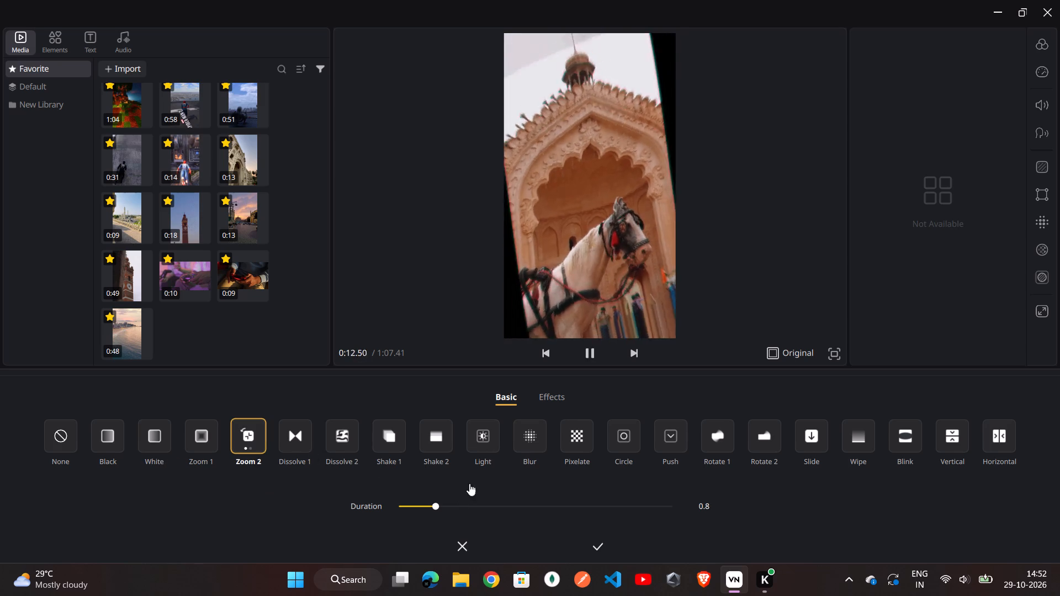
{"action": "left_click", "coordinate": [770, 439]}
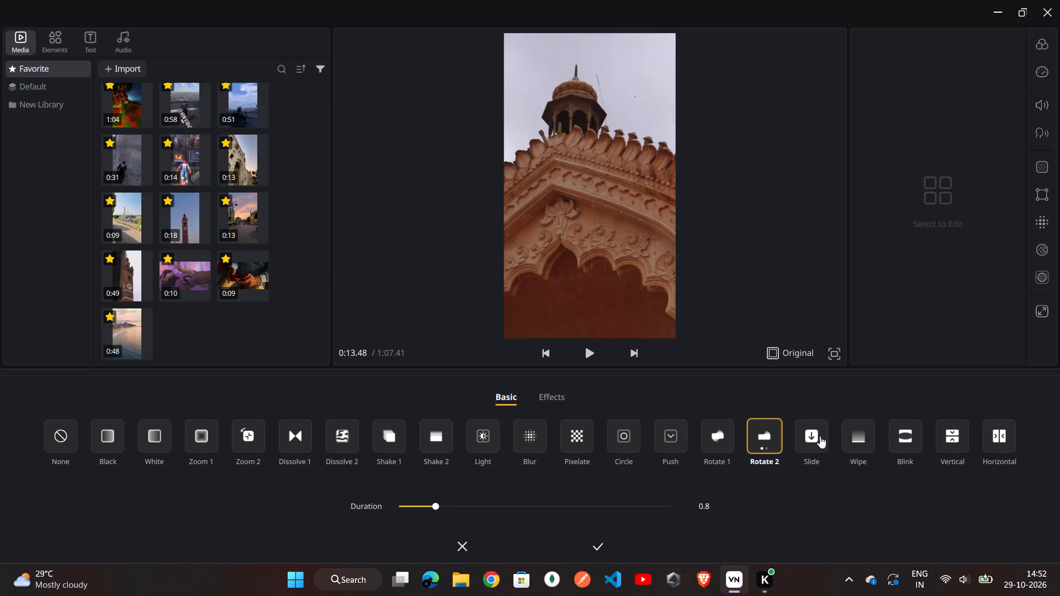
{"action": "left_click", "coordinate": [854, 440]}
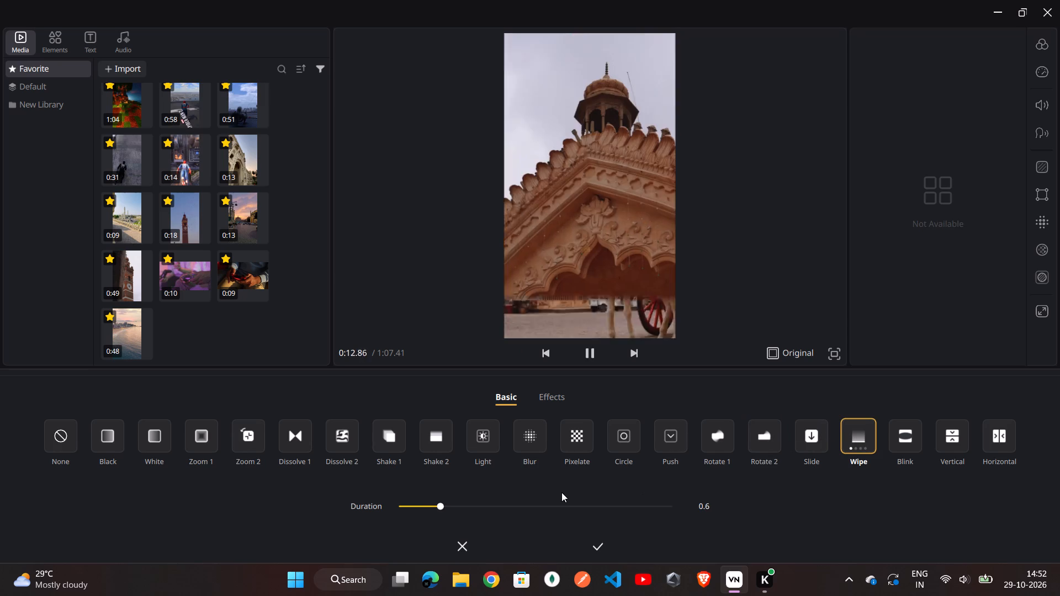
{"action": "left_click", "coordinate": [605, 541]}
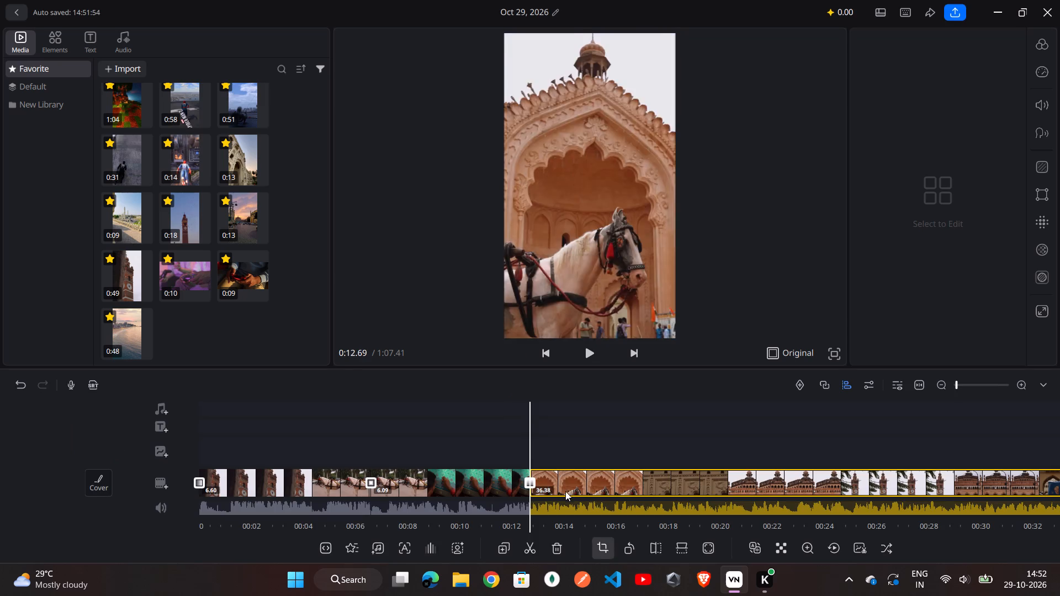
Play the last part of the monument footage to the clock tower shot and split it at 0:23.84.
{"action": "scroll", "coordinate": [569, 481], "scroll_direction": "left", "scroll_amount": 1}
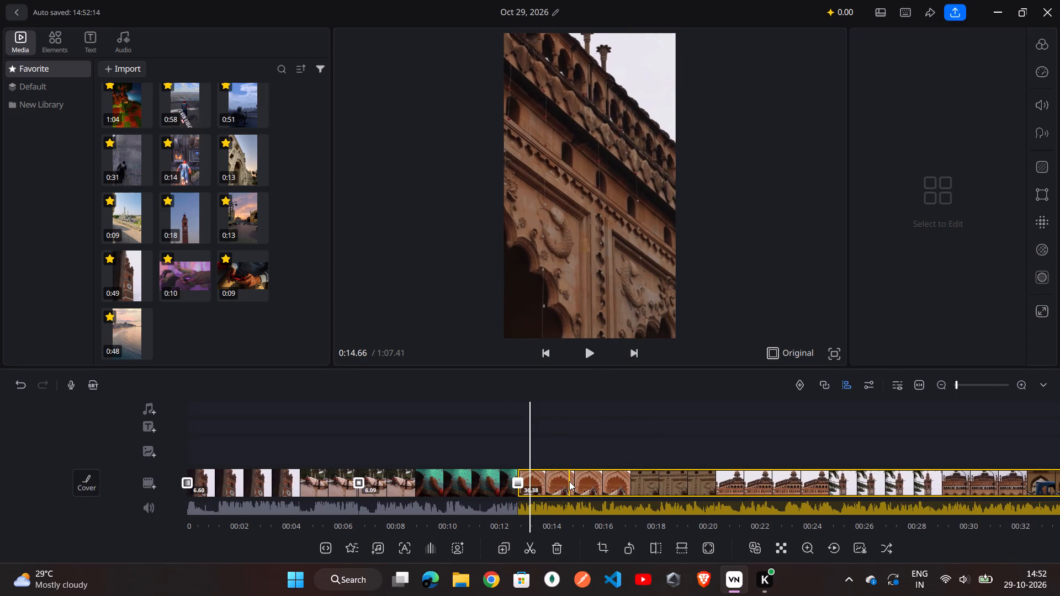
{"action": "left_click", "coordinate": [595, 351]}
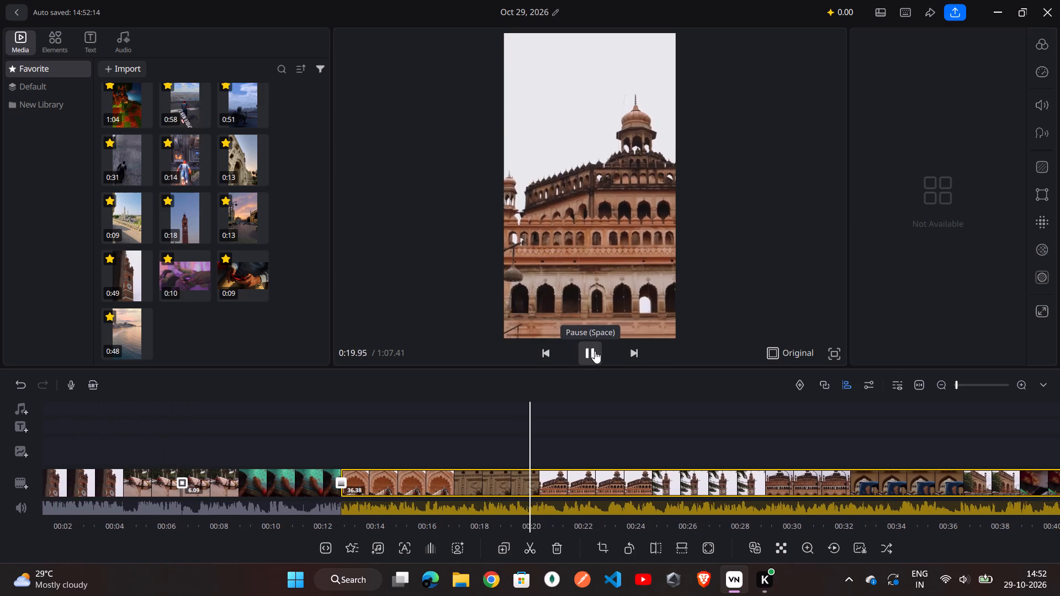
{"action": "left_click", "coordinate": [595, 351]}
{"action": "left_click", "coordinate": [595, 351]}
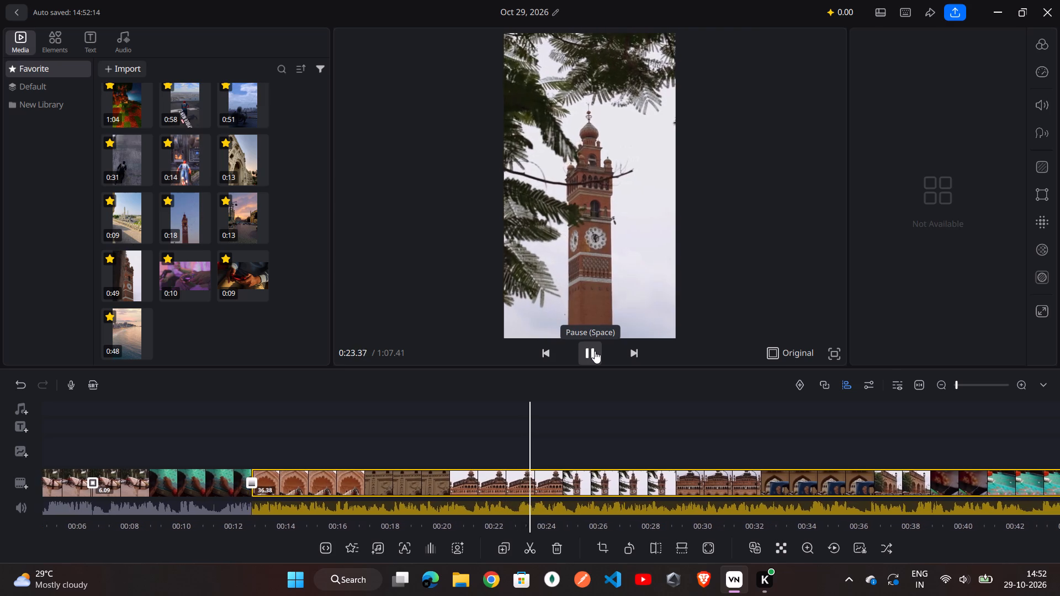
{"action": "left_click", "coordinate": [595, 351]}
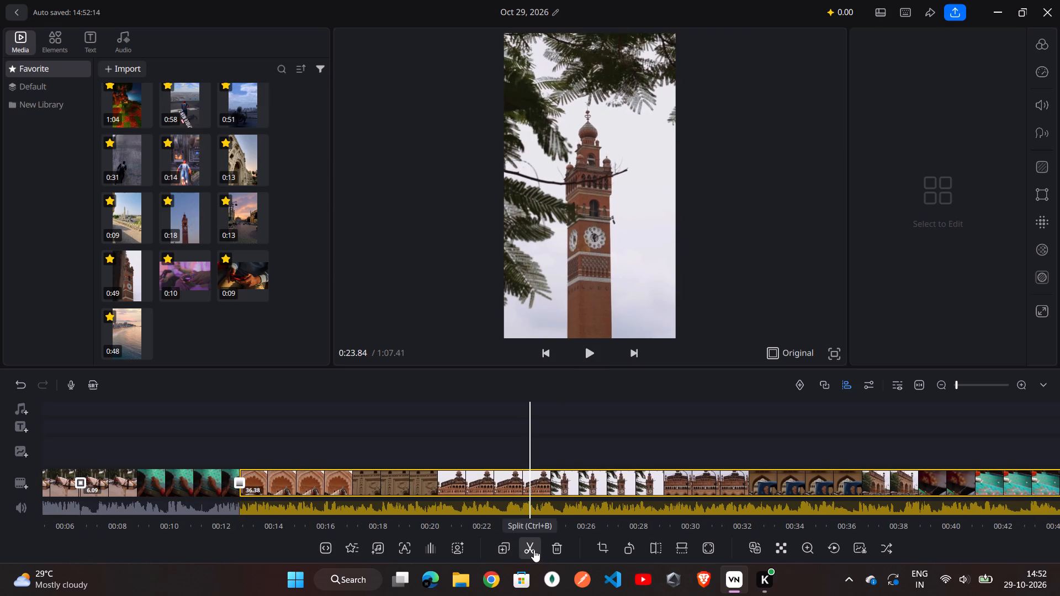
{"action": "left_click", "coordinate": [534, 550]}
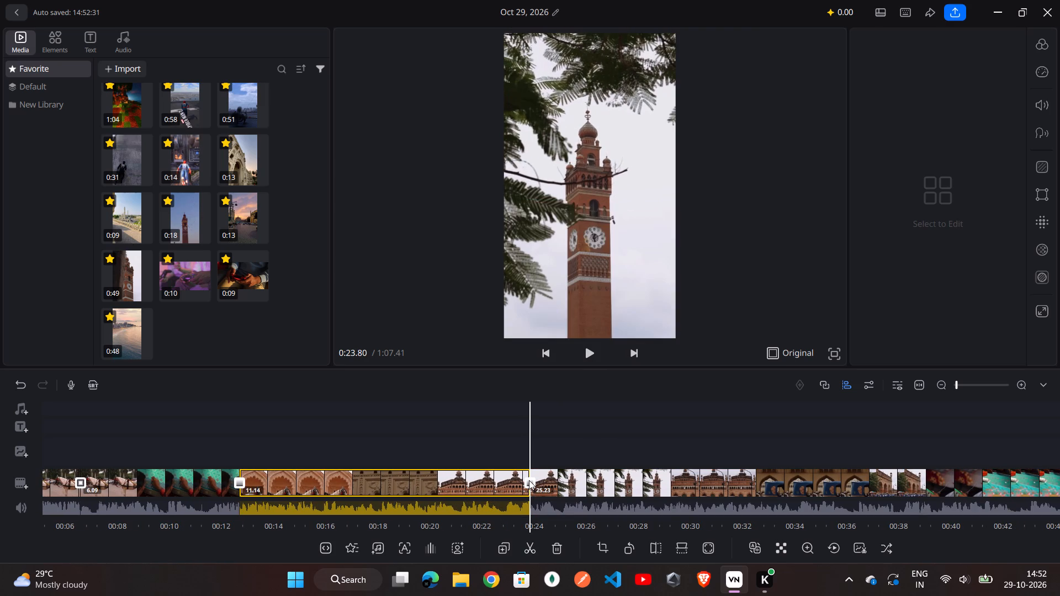
Add a Zoom 2 transition with a duration of 2.0 at the 0:23.84 cut.
{"action": "left_click", "coordinate": [529, 480]}
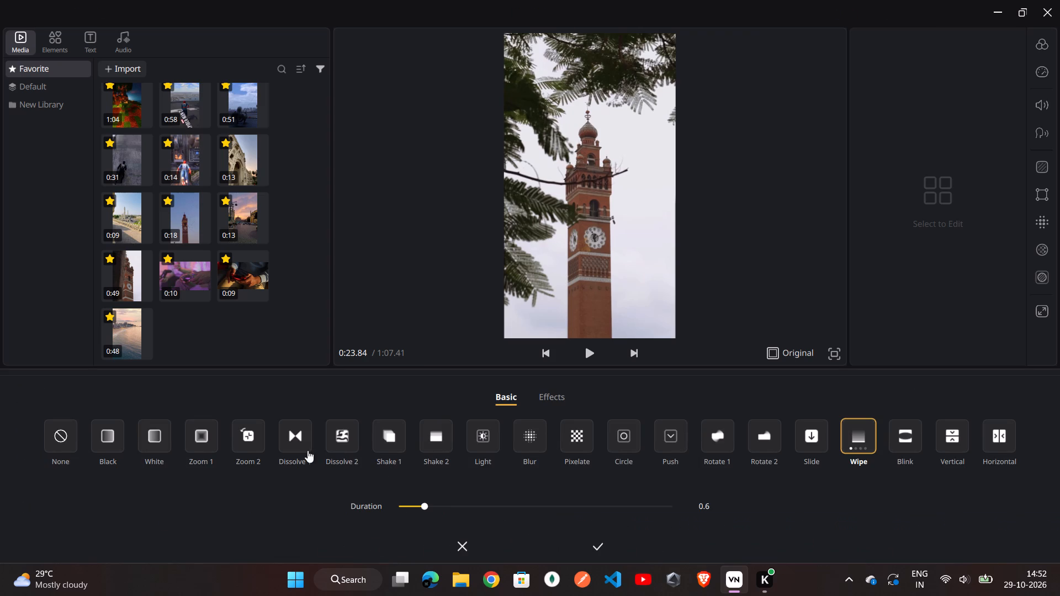
{"action": "left_click", "coordinate": [245, 441]}
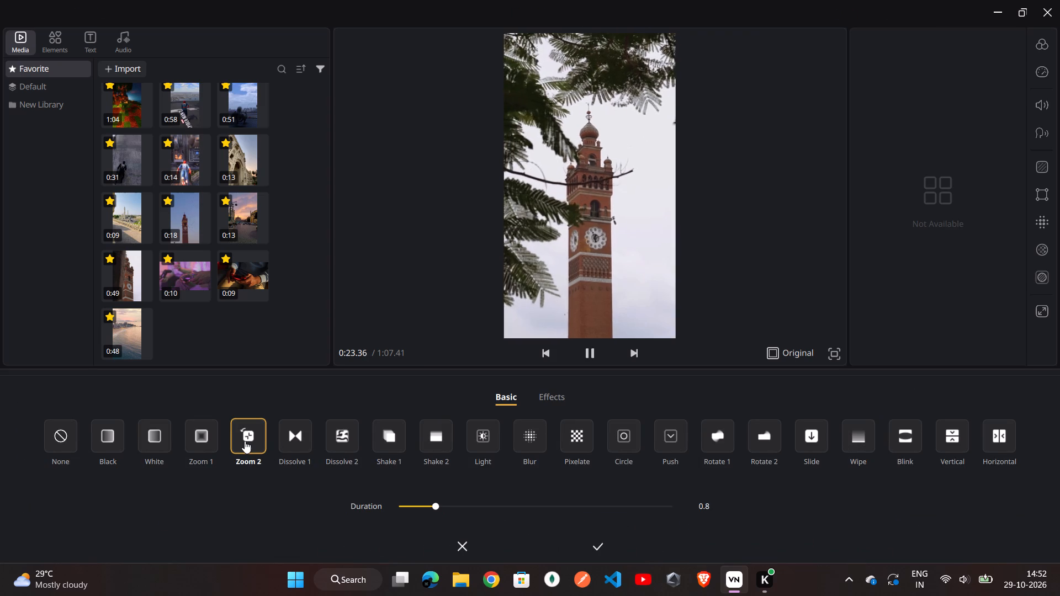
{"action": "left_click", "coordinate": [464, 505]}
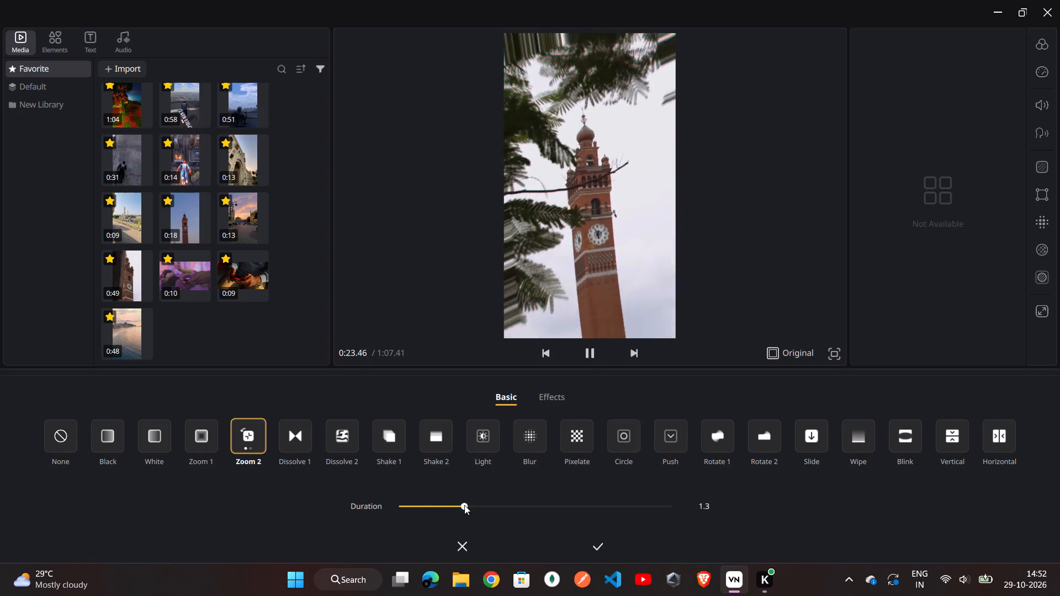
{"action": "left_click", "coordinate": [500, 502]}
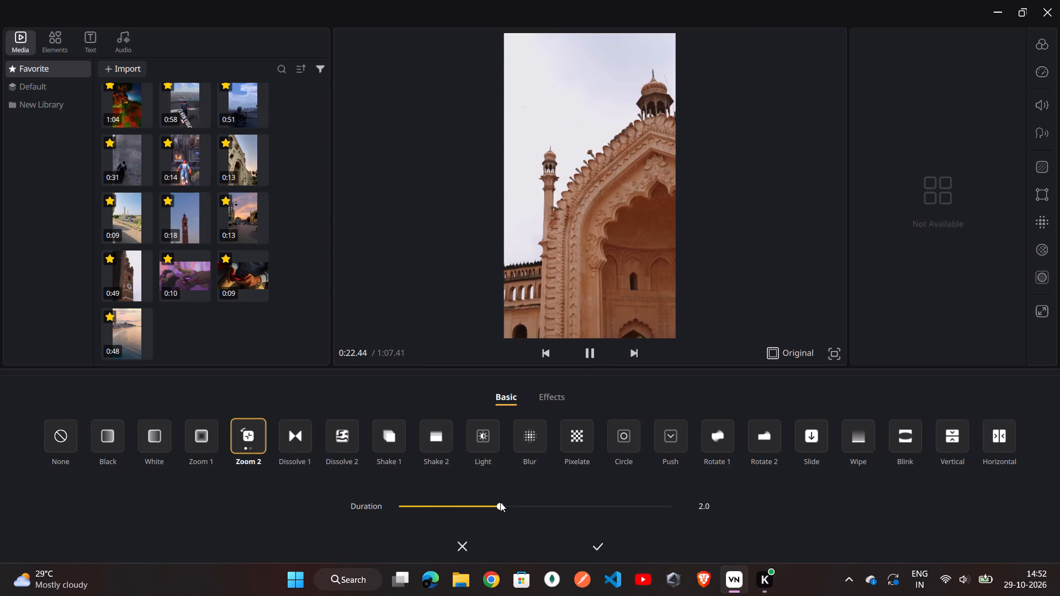
{"action": "left_click", "coordinate": [601, 542]}
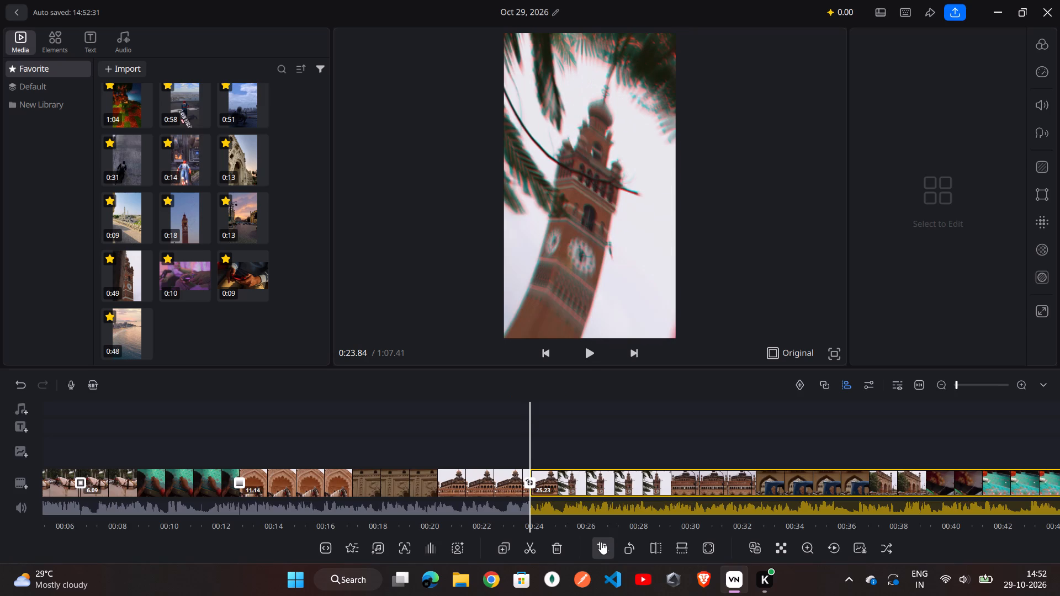
Skim the rest of the monument footage from the 0:23.84 cut to its junction with the evening clock tower clip.
{"action": "scroll", "coordinate": [597, 476], "scroll_direction": "left", "scroll_amount": 1}
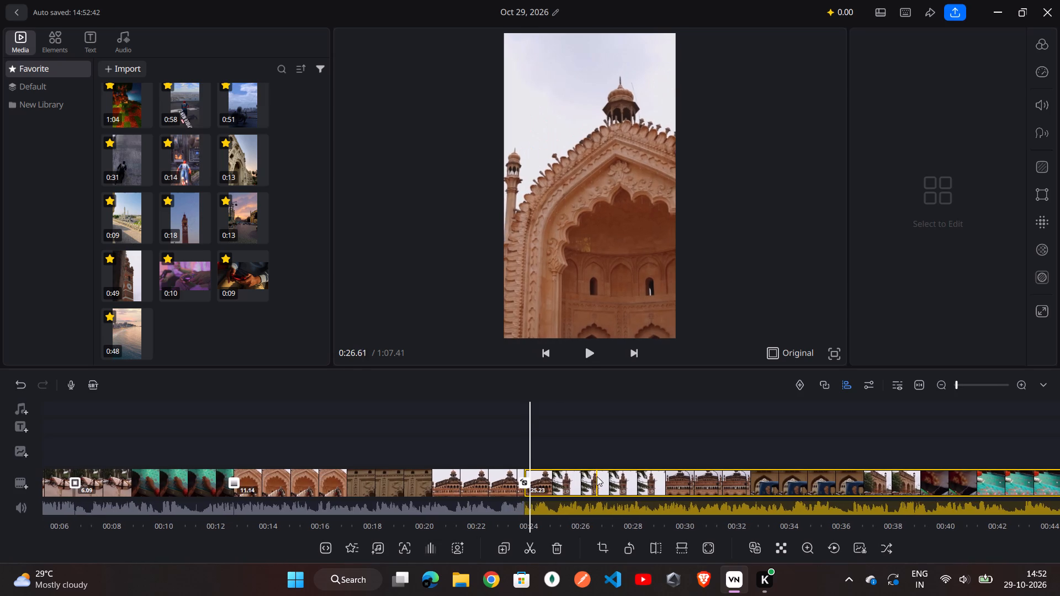
{"action": "scroll", "coordinate": [597, 476], "scroll_direction": "left", "scroll_amount": 2}
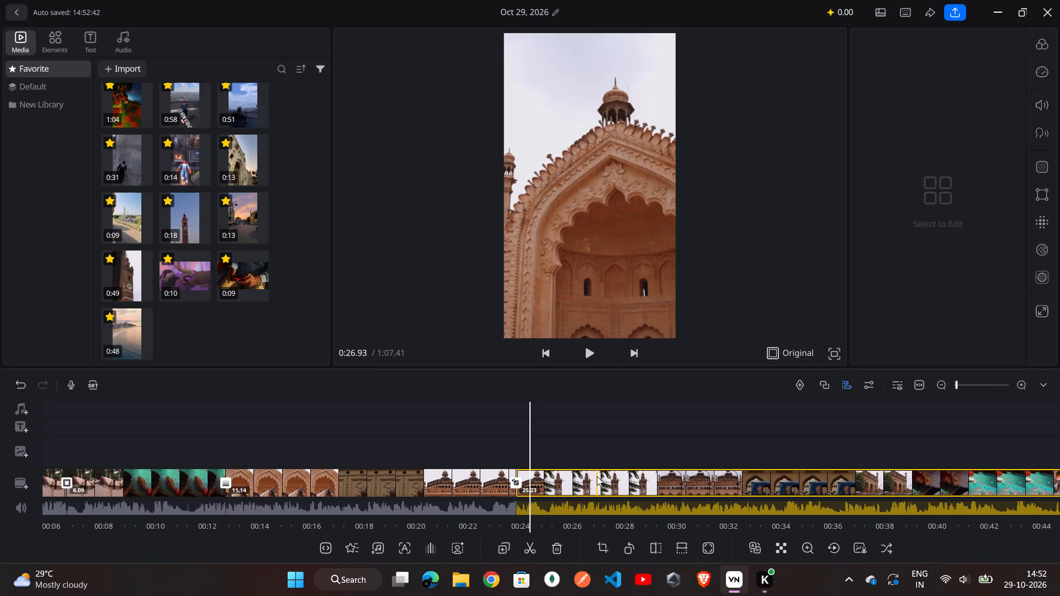
{"action": "scroll", "coordinate": [597, 476], "scroll_direction": "left", "scroll_amount": 2}
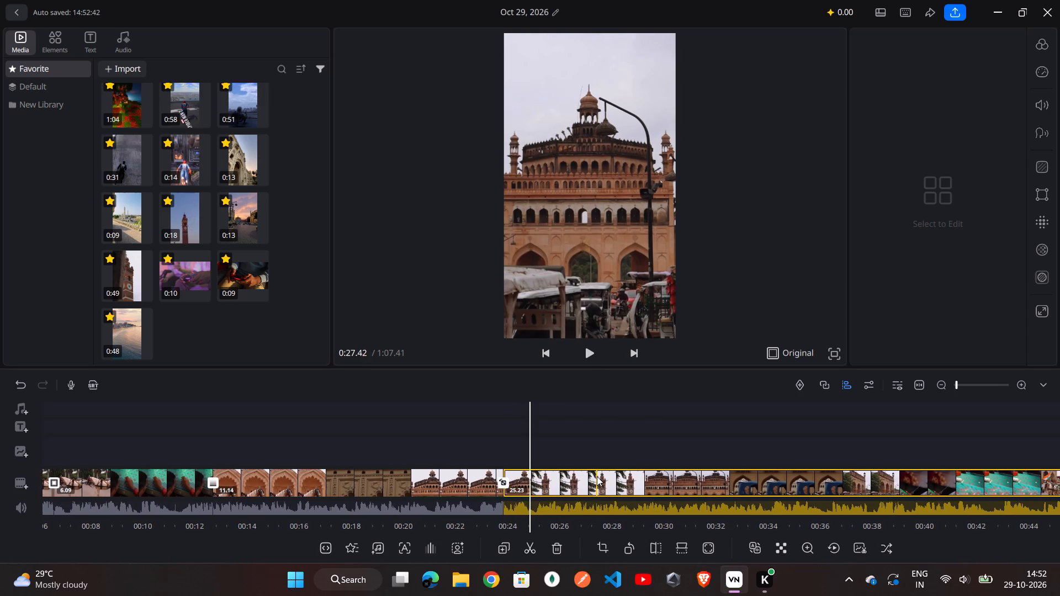
{"action": "scroll", "coordinate": [597, 476], "scroll_direction": "left", "scroll_amount": 3}
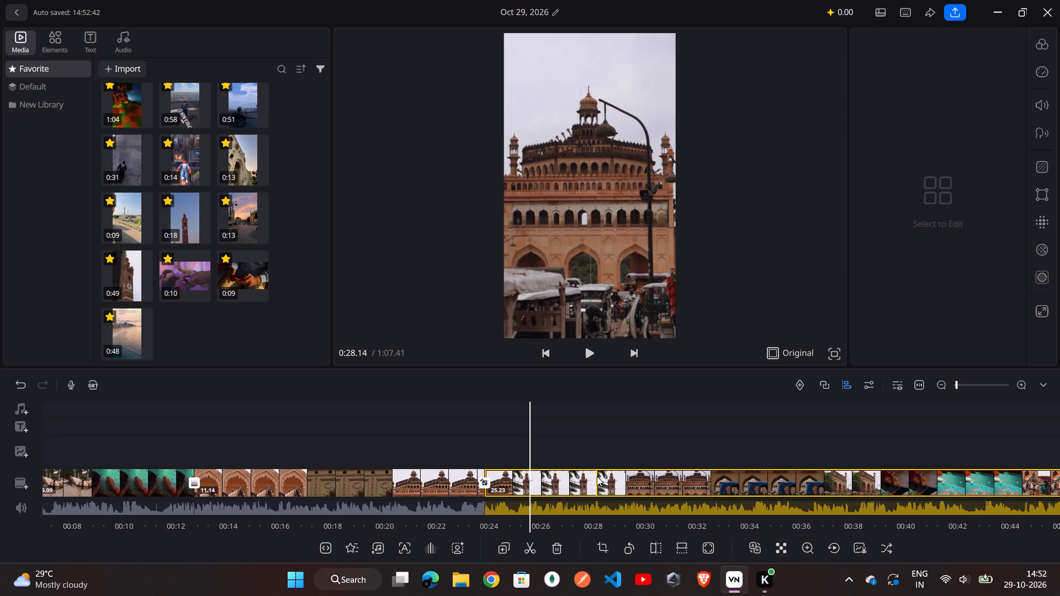
{"action": "scroll", "coordinate": [597, 476], "scroll_direction": "left", "scroll_amount": 3}
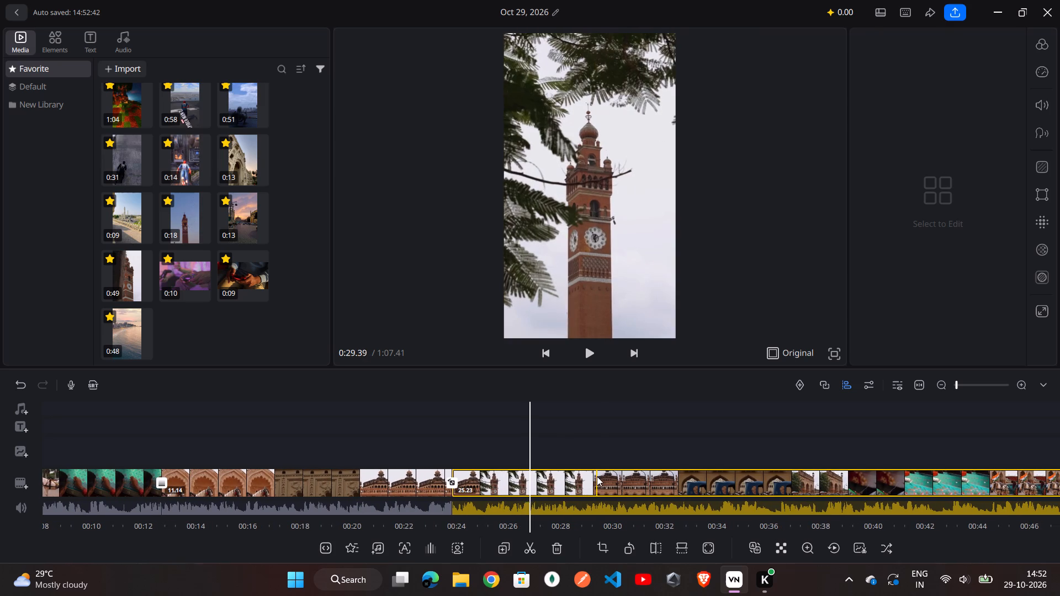
{"action": "scroll", "coordinate": [597, 476], "scroll_direction": "left", "scroll_amount": 3}
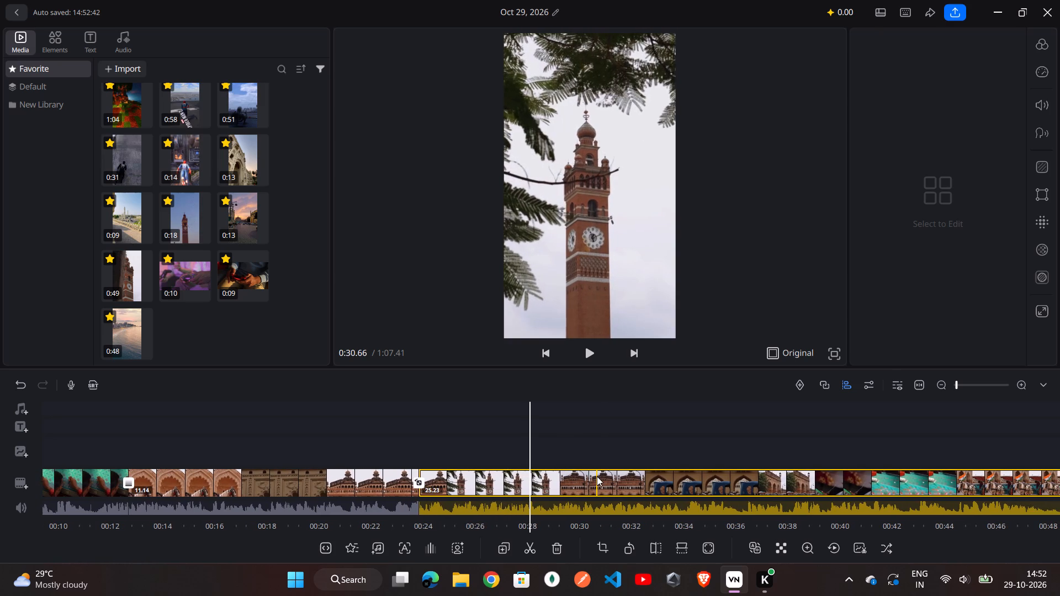
{"action": "scroll", "coordinate": [597, 476], "scroll_direction": "left", "scroll_amount": 2}
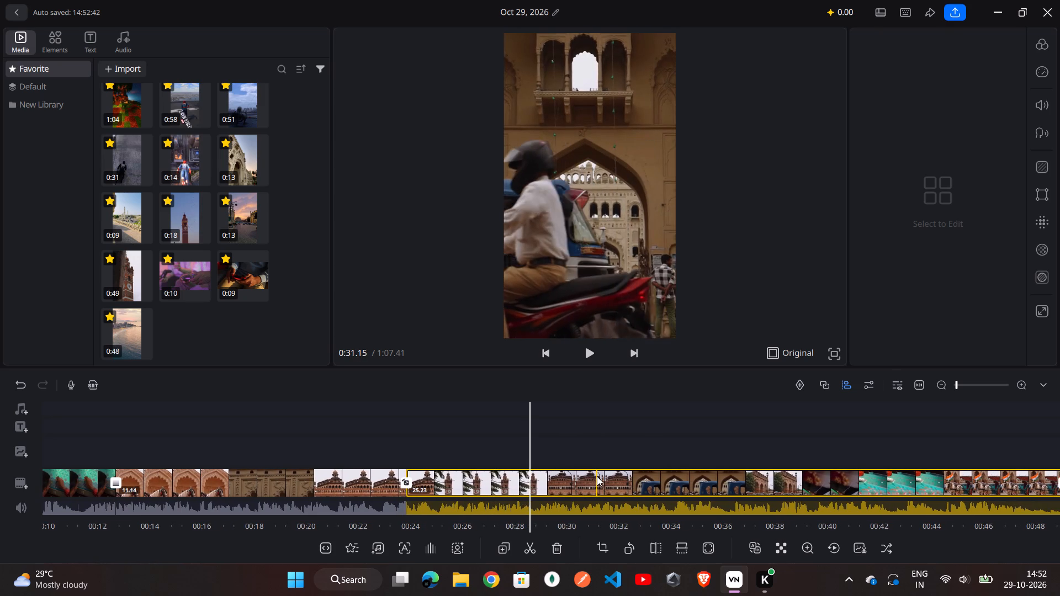
{"action": "scroll", "coordinate": [597, 476], "scroll_direction": "left", "scroll_amount": 3}
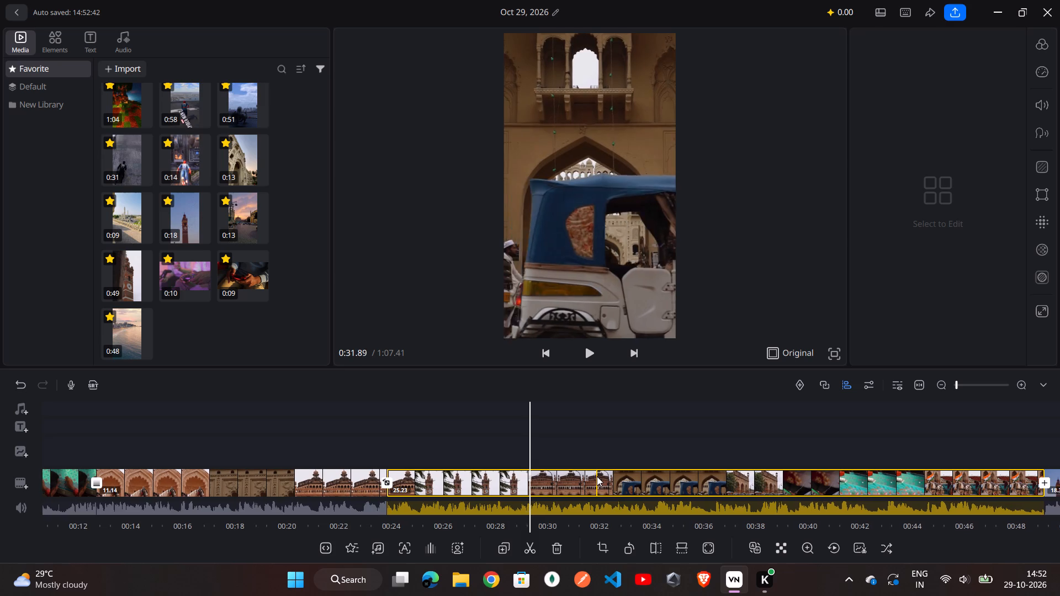
{"action": "scroll", "coordinate": [597, 476], "scroll_direction": "left", "scroll_amount": 3}
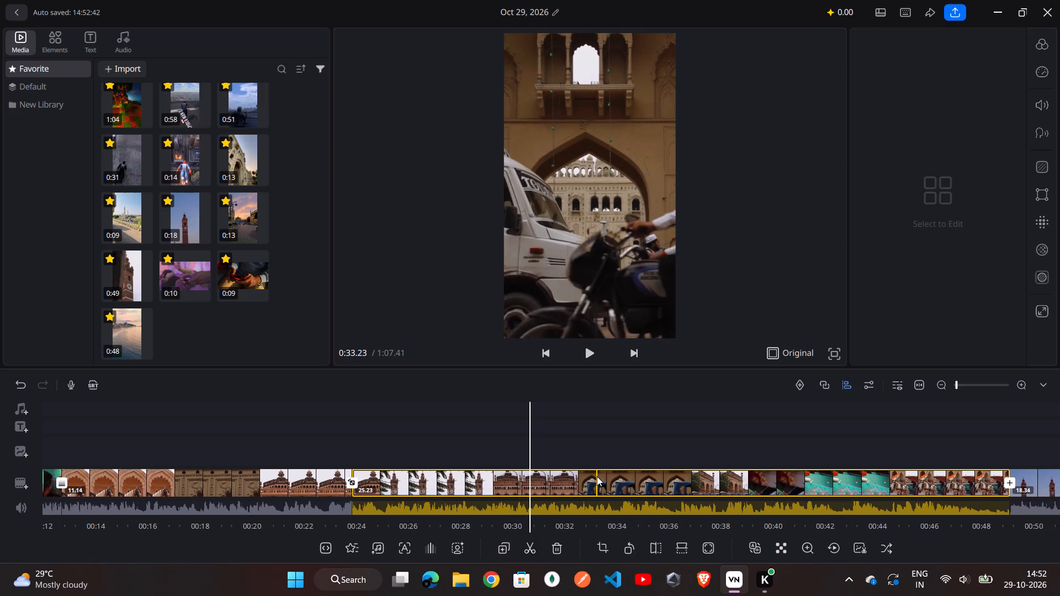
{"action": "scroll", "coordinate": [597, 476], "scroll_direction": "left", "scroll_amount": 3}
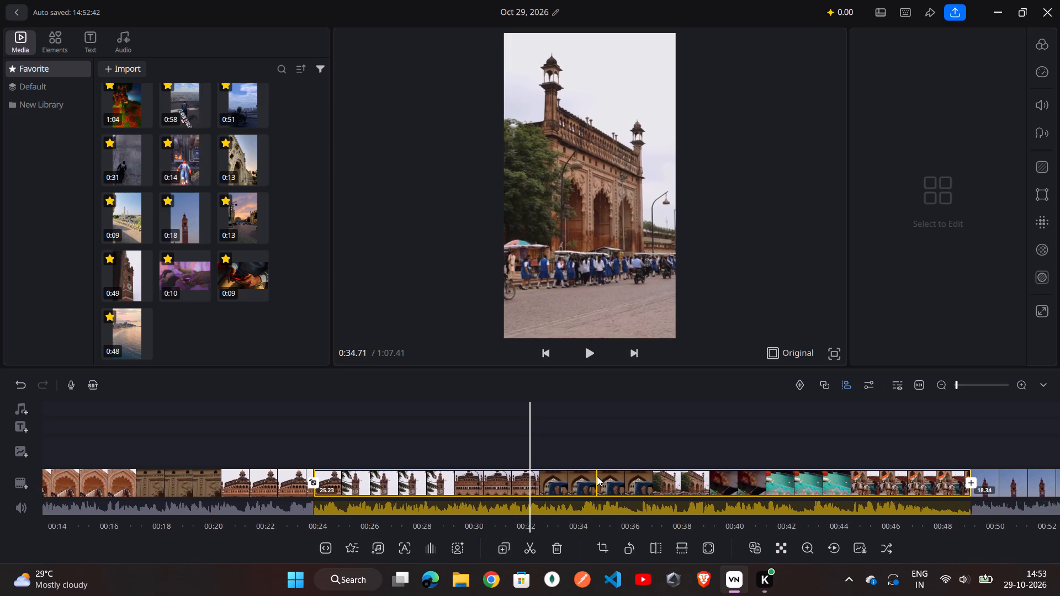
{"action": "scroll", "coordinate": [597, 476], "scroll_direction": "left", "scroll_amount": 5}
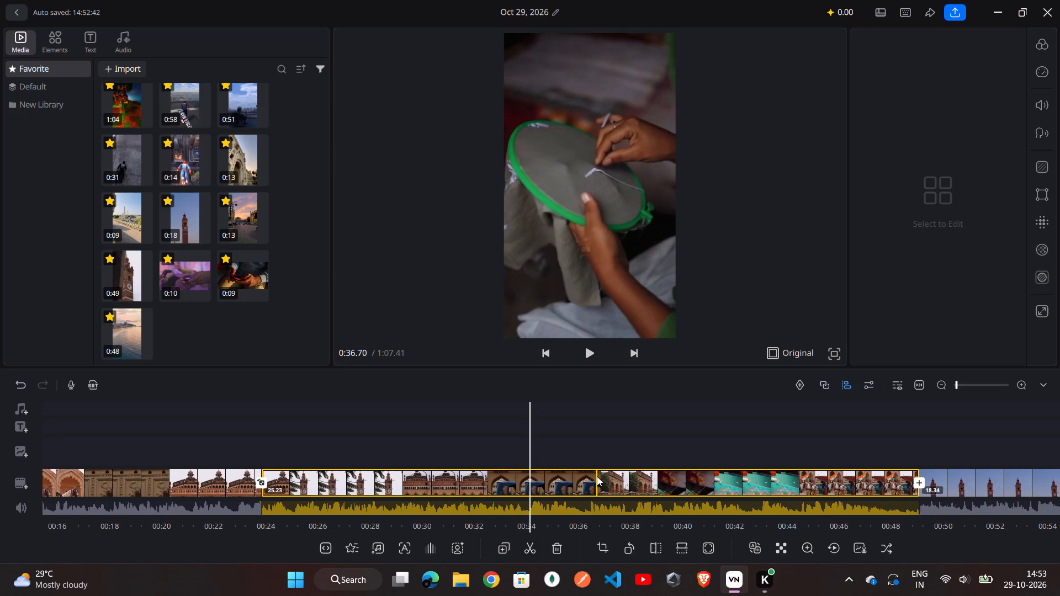
{"action": "scroll", "coordinate": [597, 476], "scroll_direction": "left", "scroll_amount": 4}
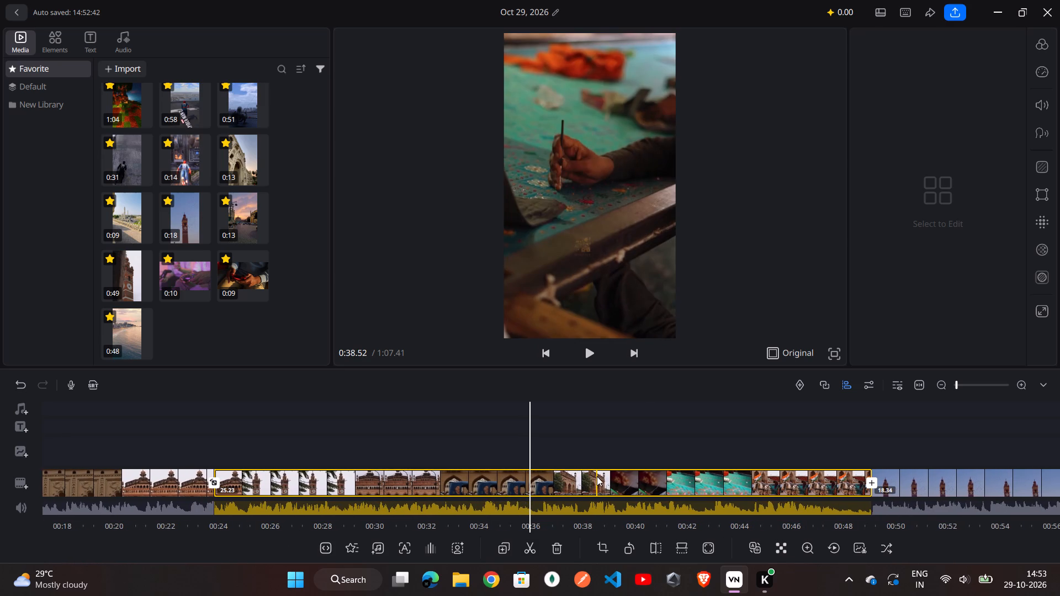
{"action": "scroll", "coordinate": [597, 476], "scroll_direction": "left", "scroll_amount": 4}
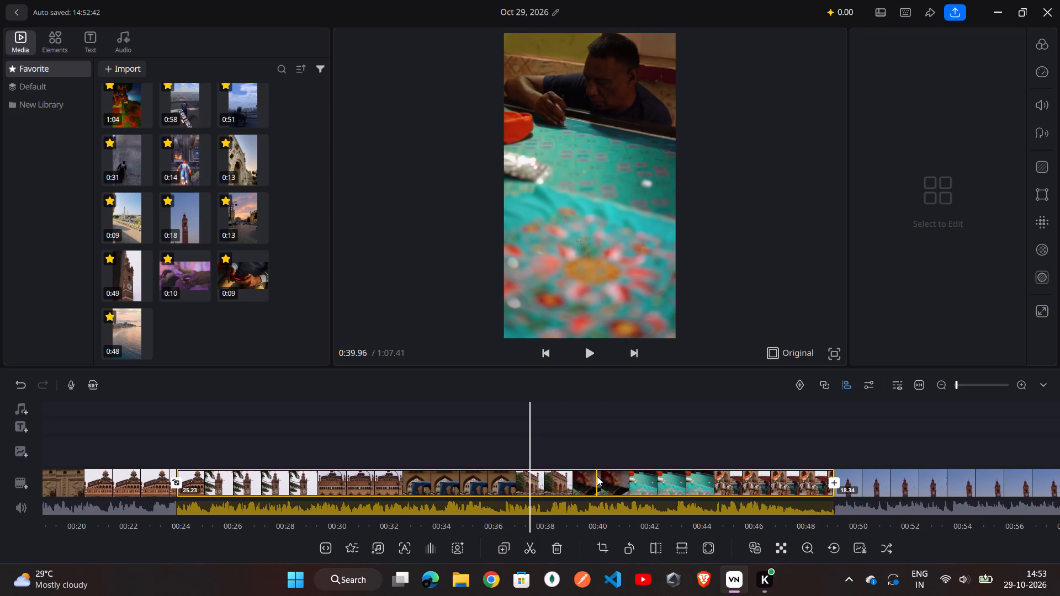
{"action": "scroll", "coordinate": [597, 476], "scroll_direction": "left", "scroll_amount": 5}
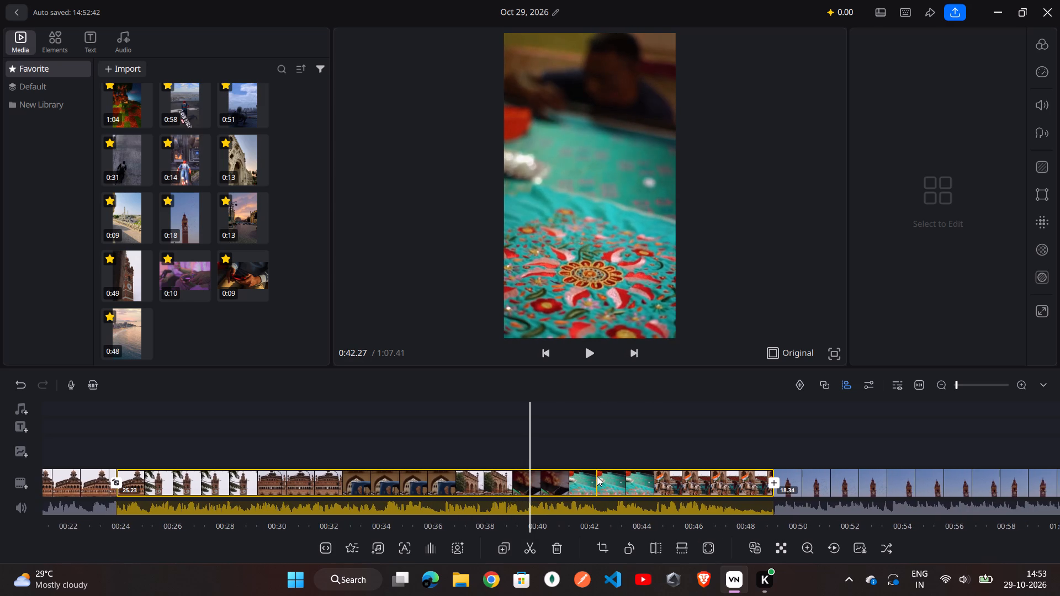
{"action": "scroll", "coordinate": [597, 476], "scroll_direction": "left", "scroll_amount": 3}
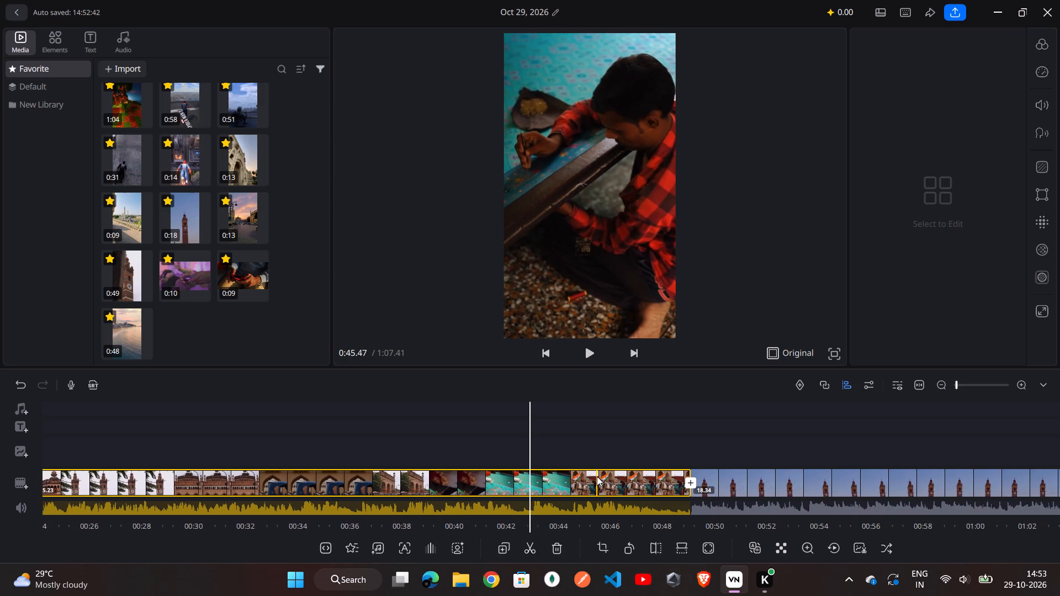
{"action": "scroll", "coordinate": [597, 476], "scroll_direction": "left", "scroll_amount": 3}
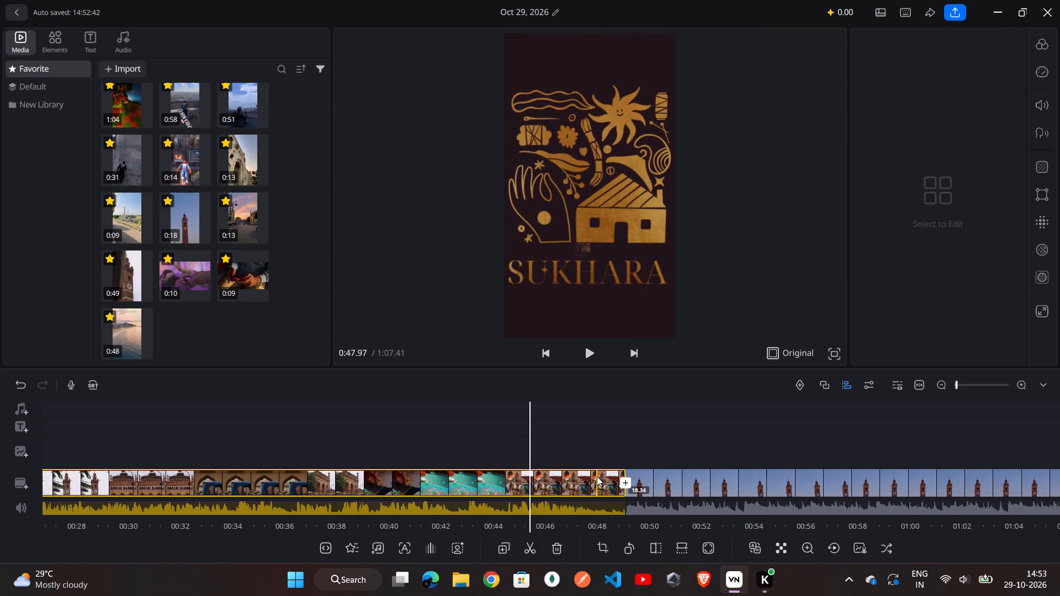
{"action": "scroll", "coordinate": [597, 476], "scroll_direction": "left", "scroll_amount": 3}
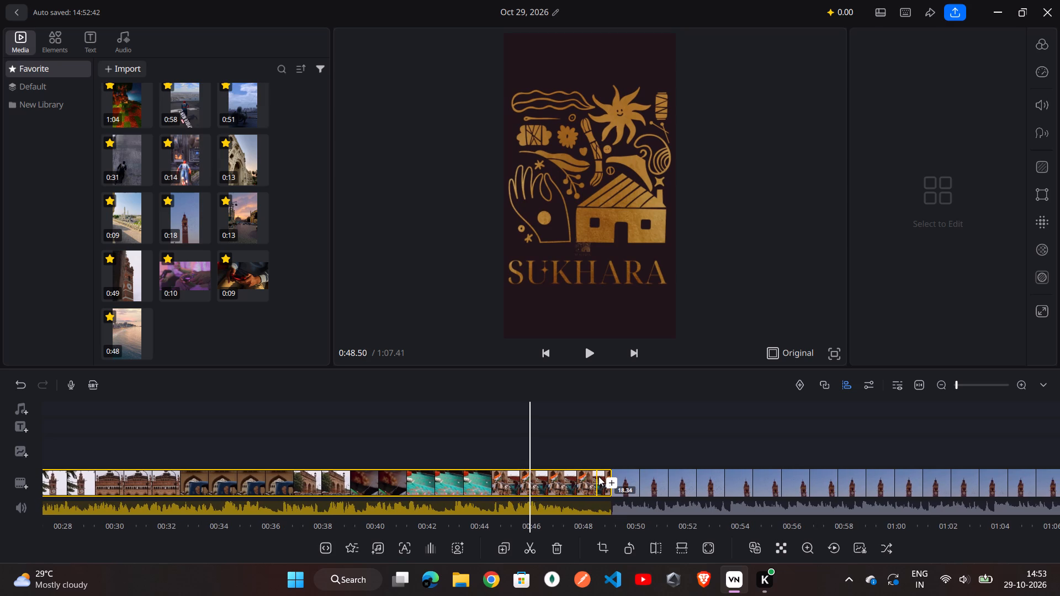
Try Pixelate at the junction before the evening clock tower clip, and apply a Light transition with a duration of 2.0.
{"action": "left_click", "coordinate": [612, 483]}
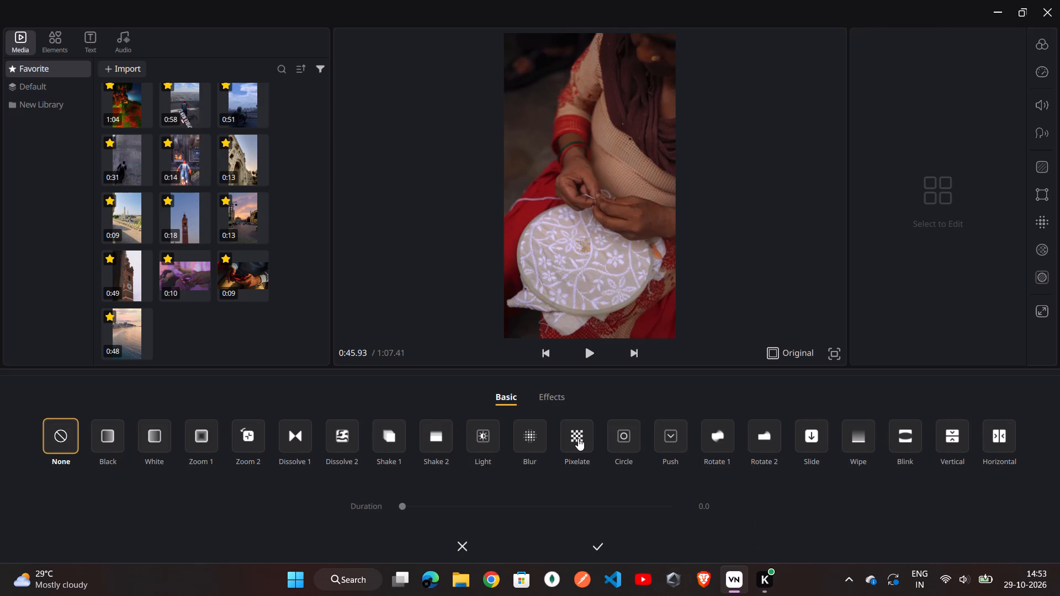
{"action": "left_click", "coordinate": [578, 432]}
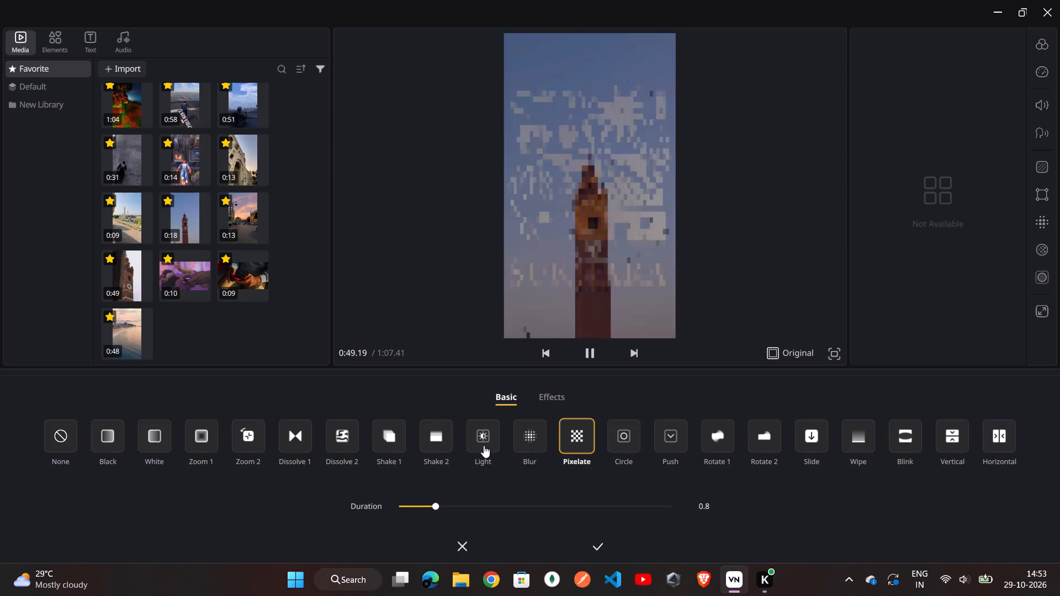
{"action": "left_click", "coordinate": [484, 445]}
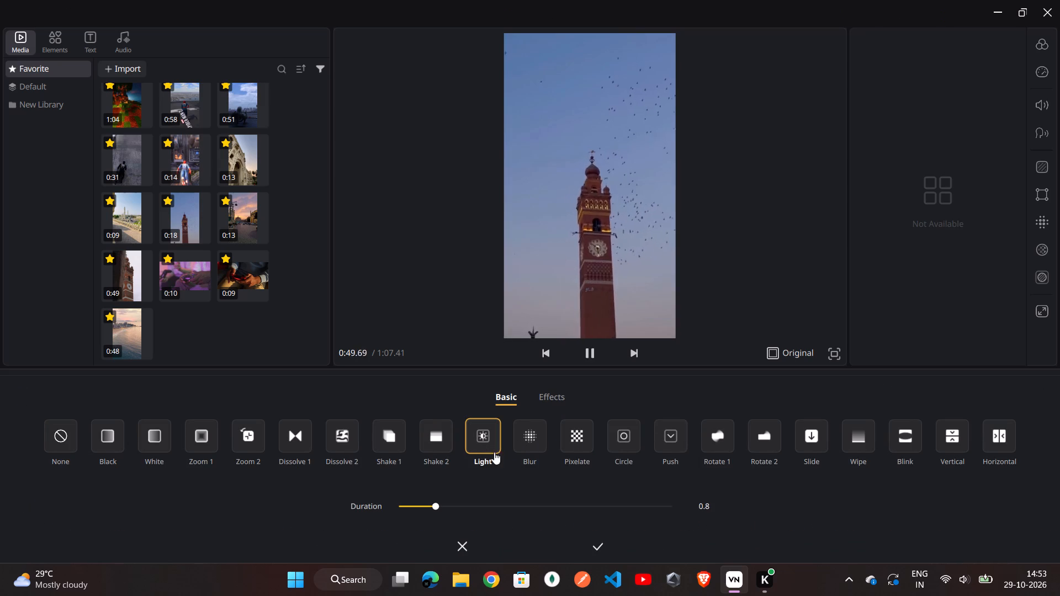
{"action": "left_click", "coordinate": [500, 504]}
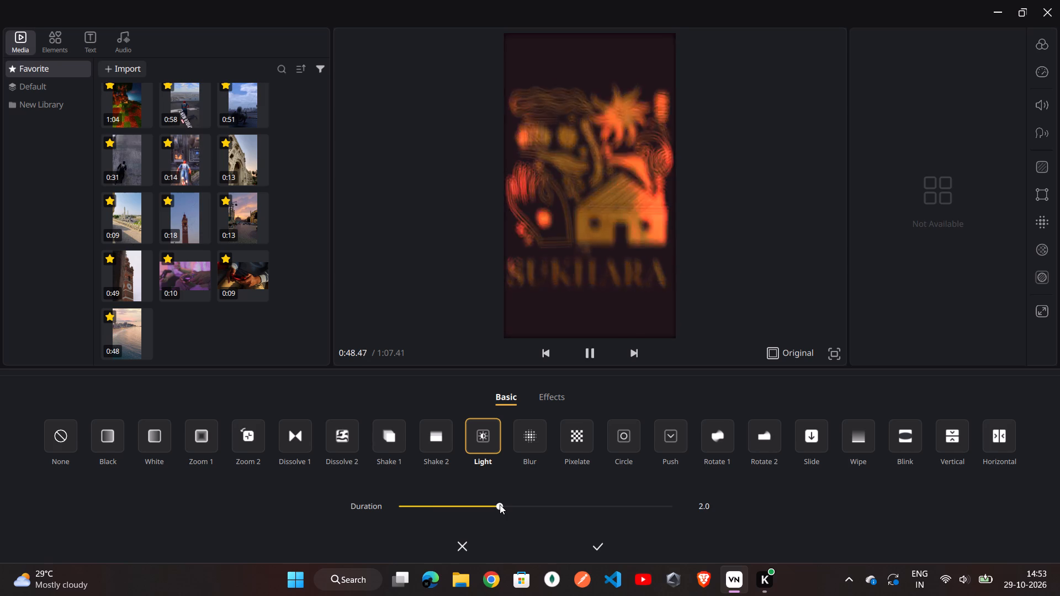
{"action": "left_click", "coordinate": [595, 542]}
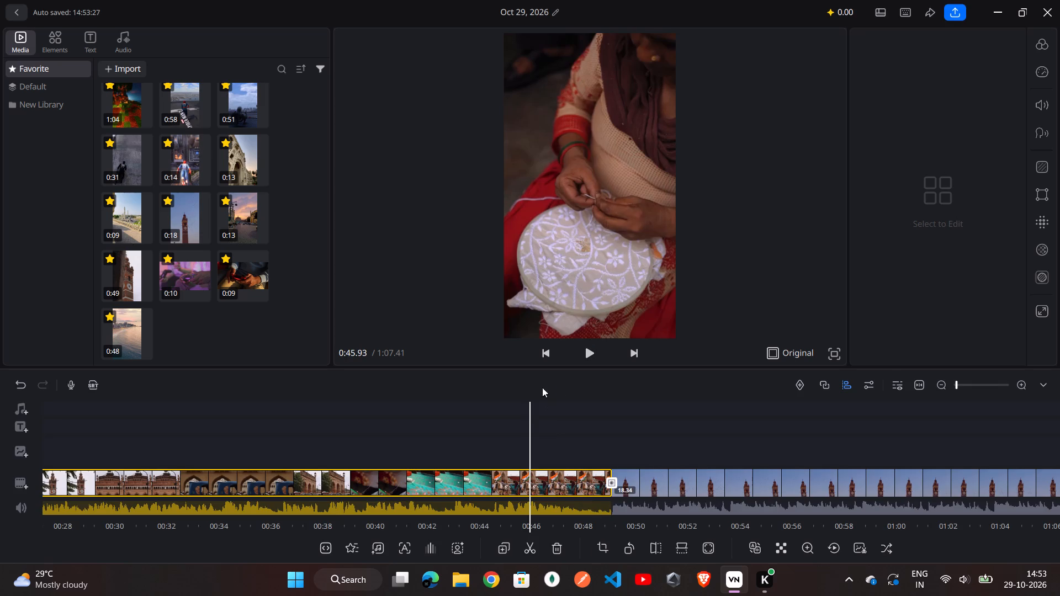
Play back the Light transition and look through the evening clock tower clip that follows it.
{"action": "left_click", "coordinate": [585, 356]}
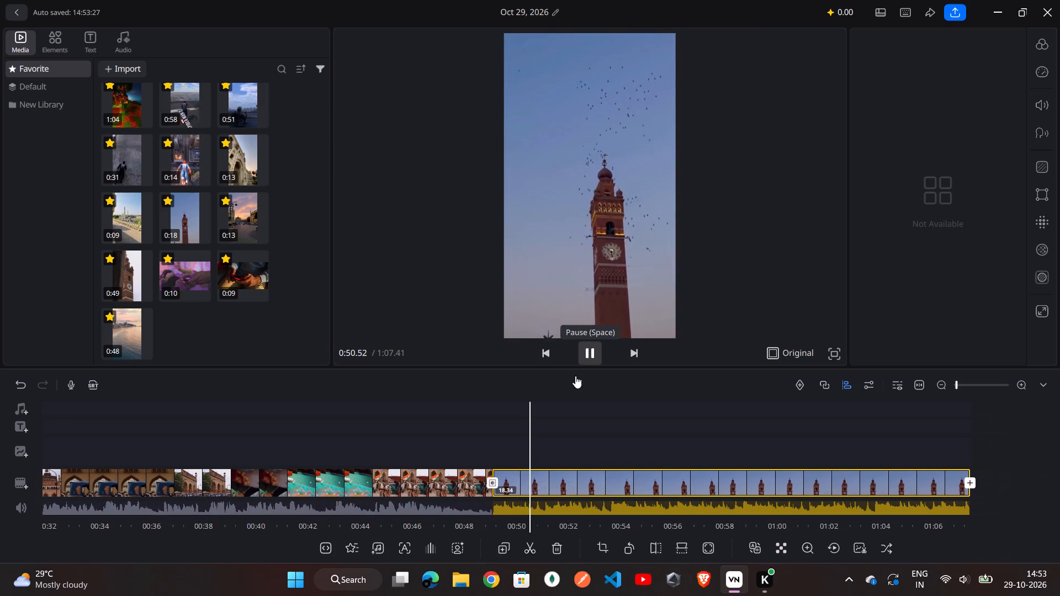
{"action": "scroll", "coordinate": [553, 451], "scroll_direction": "left", "scroll_amount": 1}
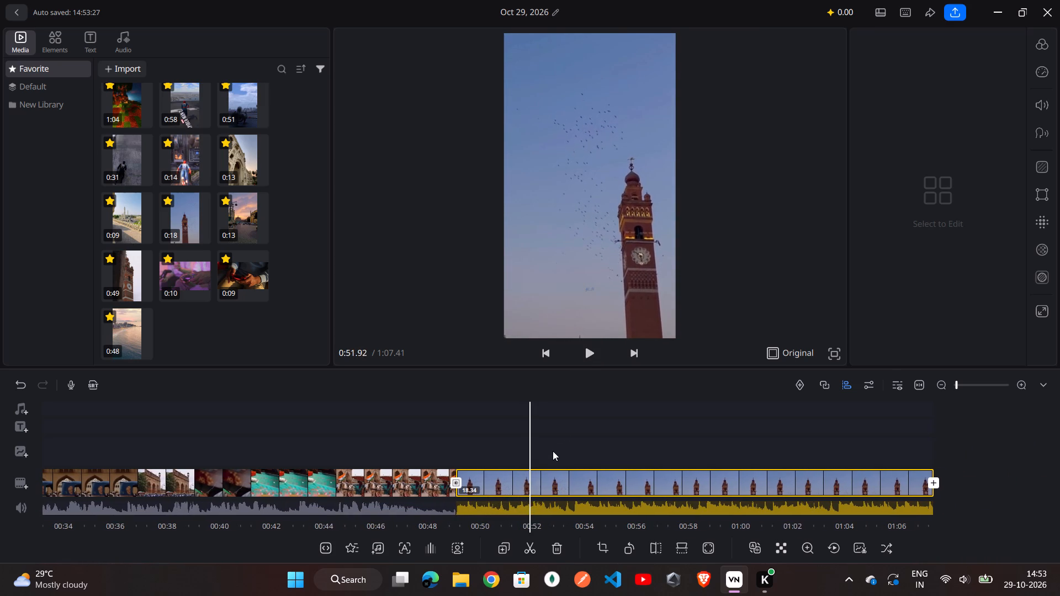
{"action": "scroll", "coordinate": [553, 451], "scroll_direction": "left", "scroll_amount": 2}
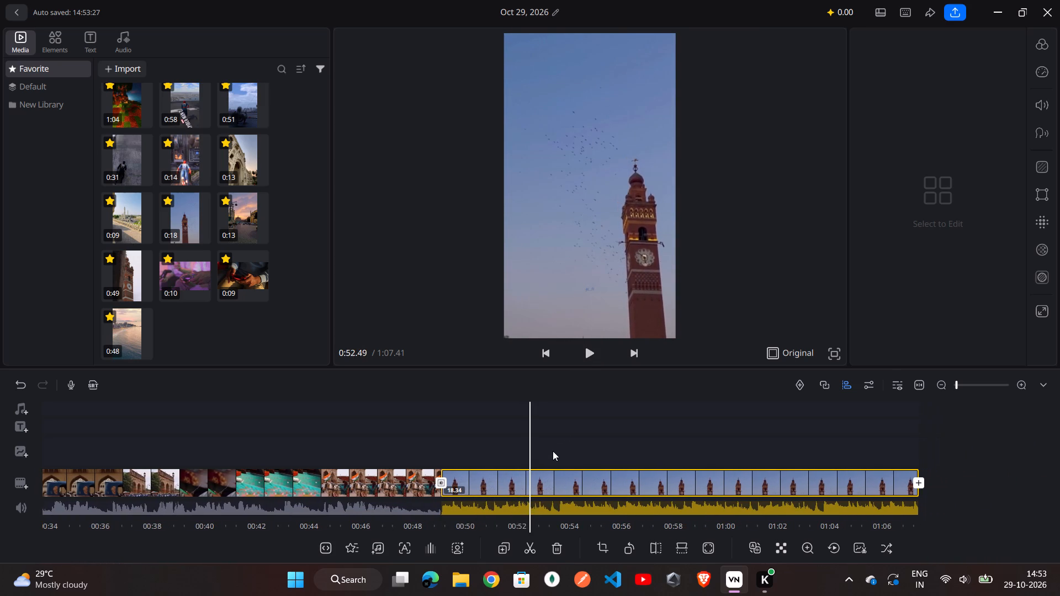
{"action": "scroll", "coordinate": [553, 451], "scroll_direction": "left", "scroll_amount": 1}
{"action": "scroll", "coordinate": [553, 451], "scroll_direction": "up", "scroll_amount": 1}
{"action": "scroll", "coordinate": [553, 451], "scroll_direction": "left", "scroll_amount": 1}
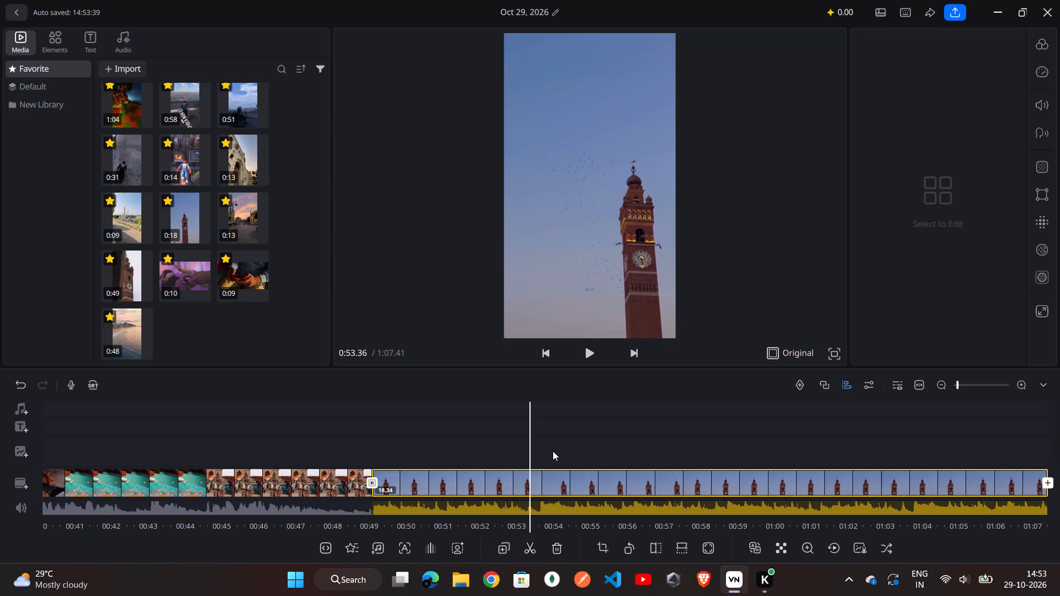
{"action": "scroll", "coordinate": [553, 451], "scroll_direction": "left", "scroll_amount": 6}
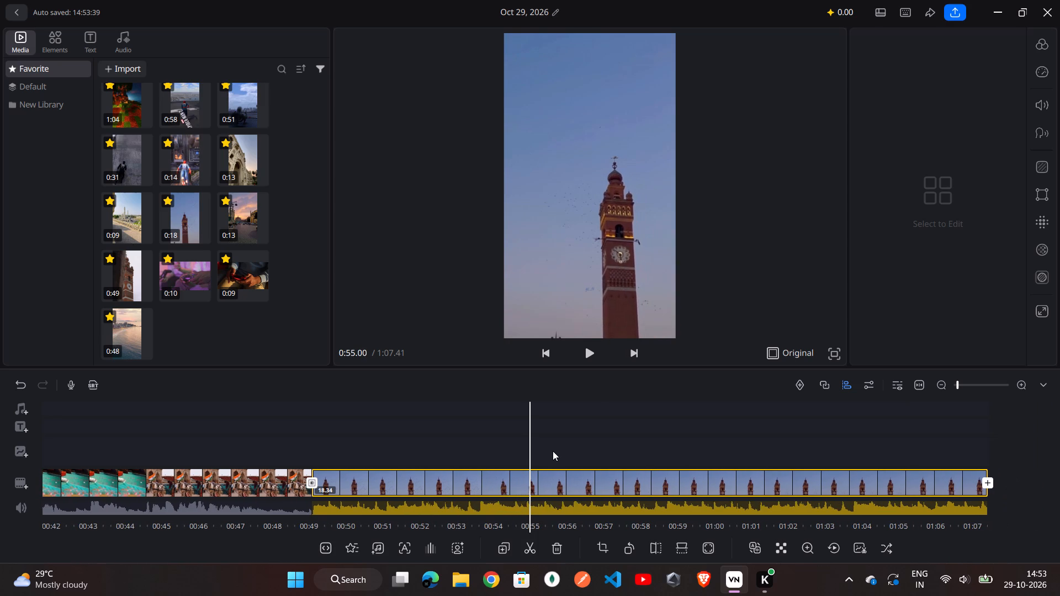
{"action": "scroll", "coordinate": [553, 451], "scroll_direction": "left", "scroll_amount": 11}
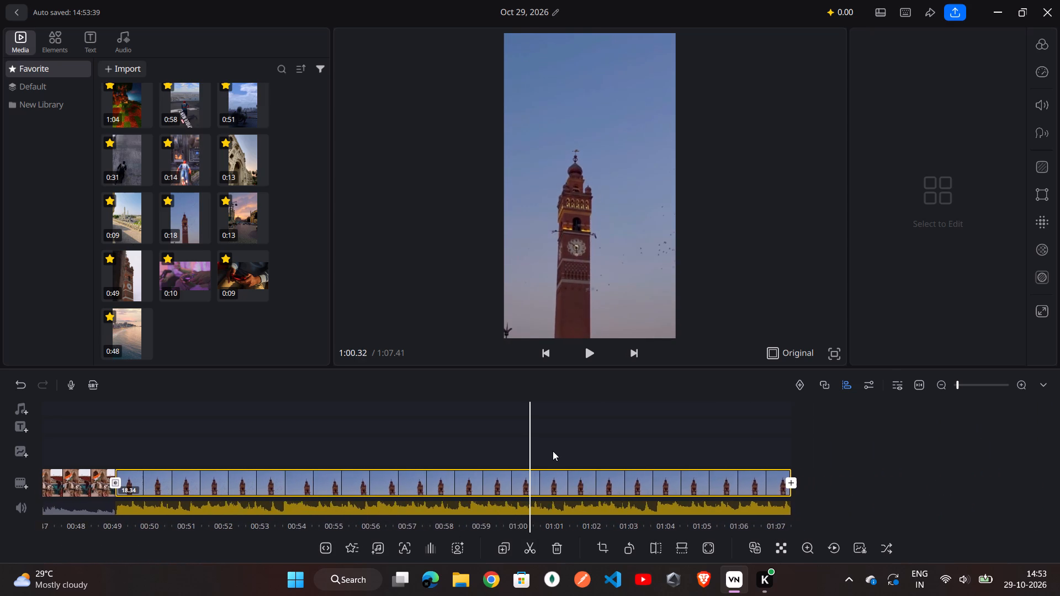
{"action": "scroll", "coordinate": [553, 451], "scroll_direction": "left", "scroll_amount": 6}
{"action": "scroll", "coordinate": [553, 451], "scroll_direction": "right", "scroll_amount": 3}
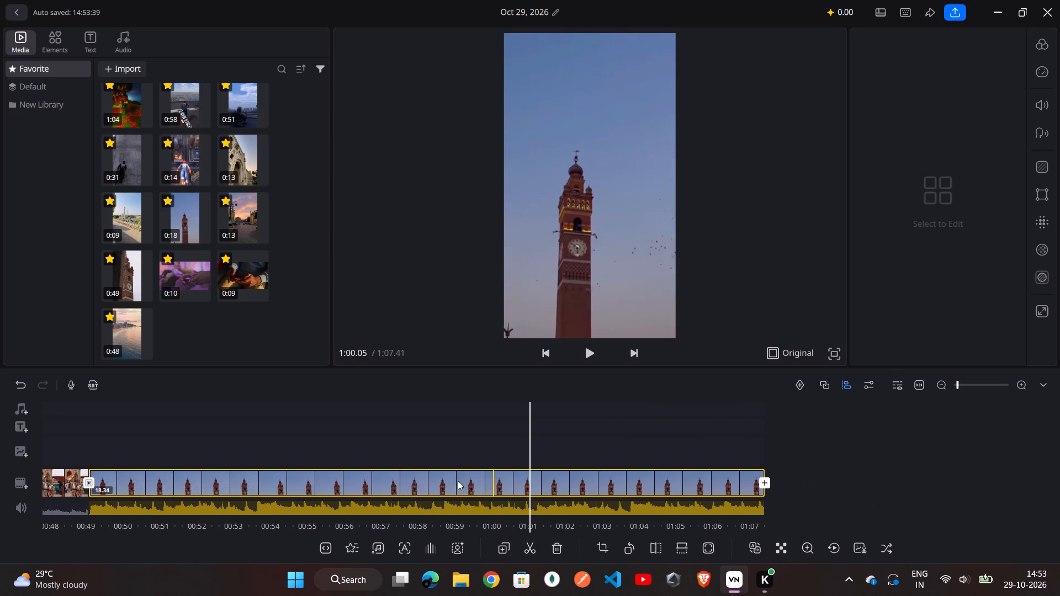
Apply the Montage speed curve to the evening clock tower clip.
{"action": "left_click", "coordinate": [449, 485]}
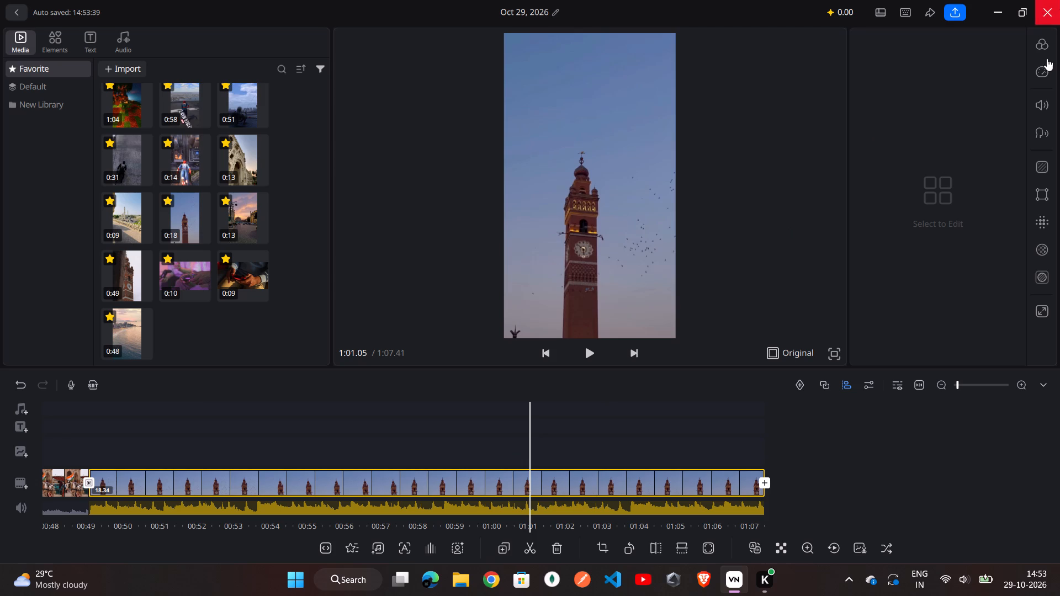
{"action": "left_click", "coordinate": [1042, 67]}
{"action": "left_click", "coordinate": [947, 102]}
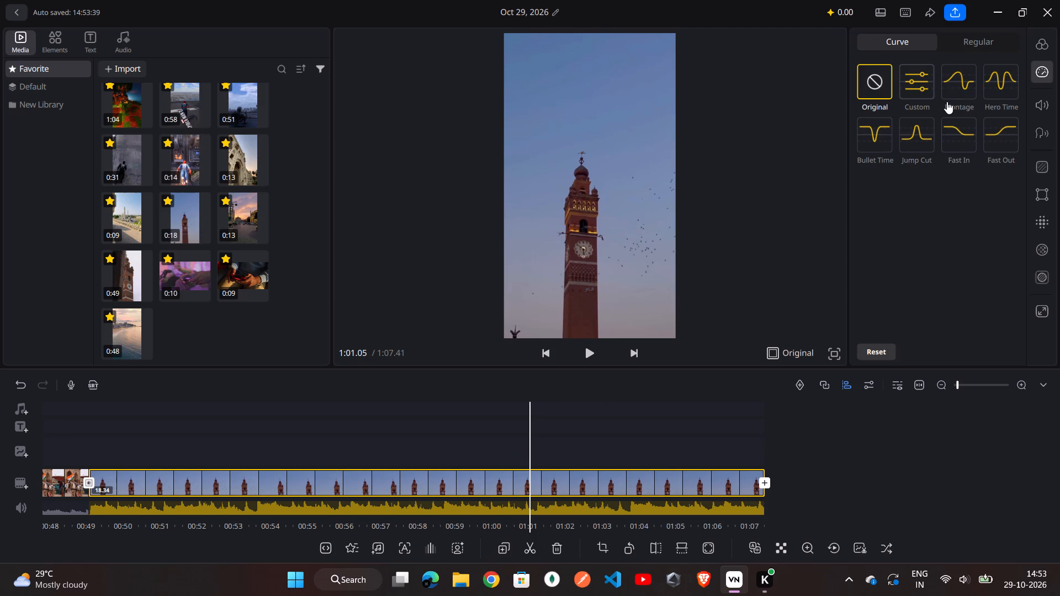
Return to the start of the evening clock tower clip and play it to review the Montage speed curve.
{"action": "scroll", "coordinate": [701, 335], "scroll_direction": "right", "scroll_amount": 11}
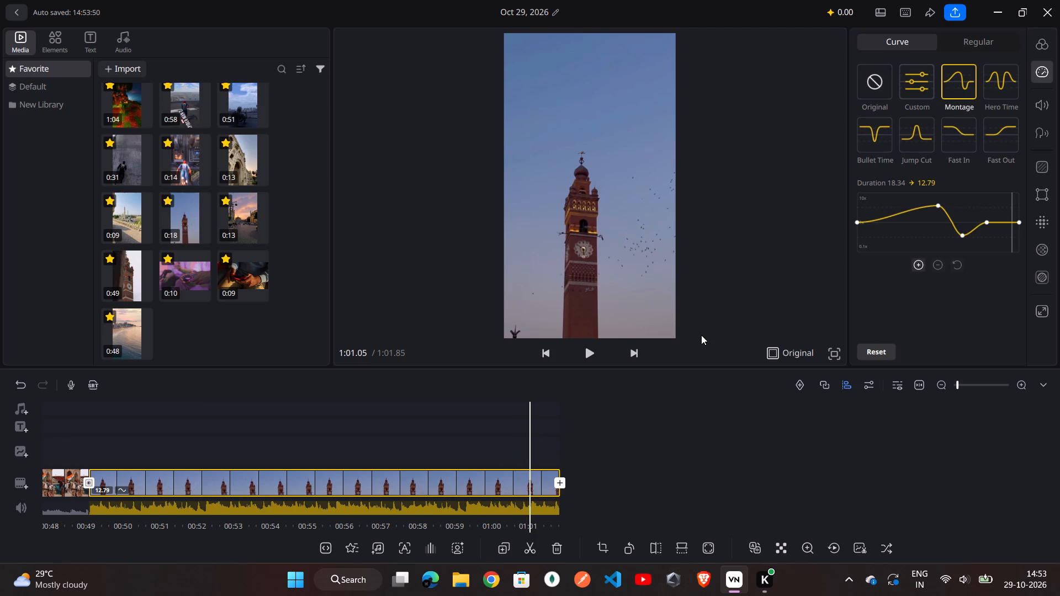
{"action": "scroll", "coordinate": [460, 457], "scroll_direction": "right", "scroll_amount": 16}
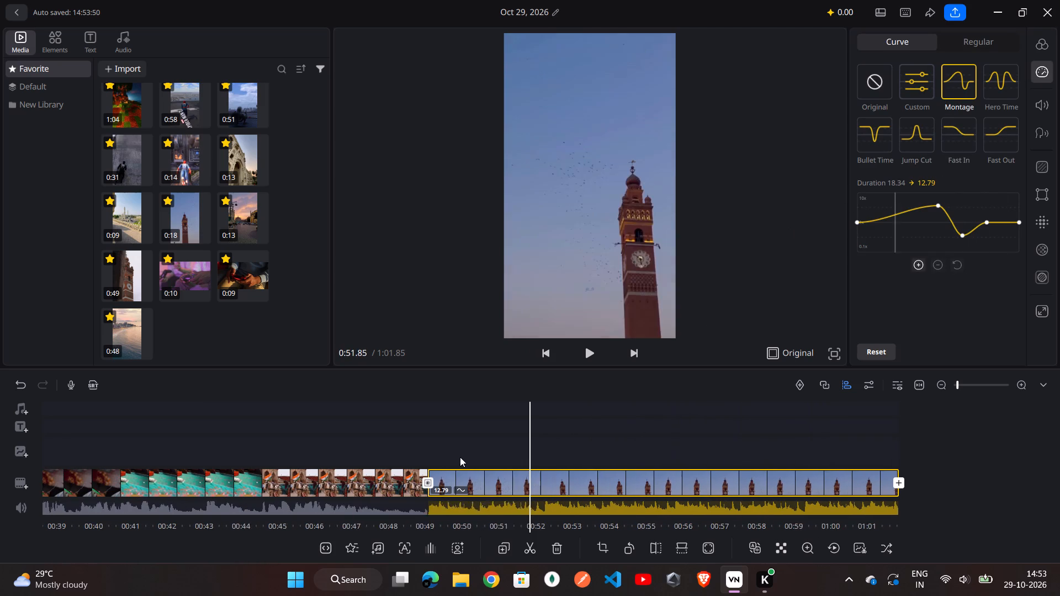
{"action": "scroll", "coordinate": [460, 457], "scroll_direction": "right", "scroll_amount": 6}
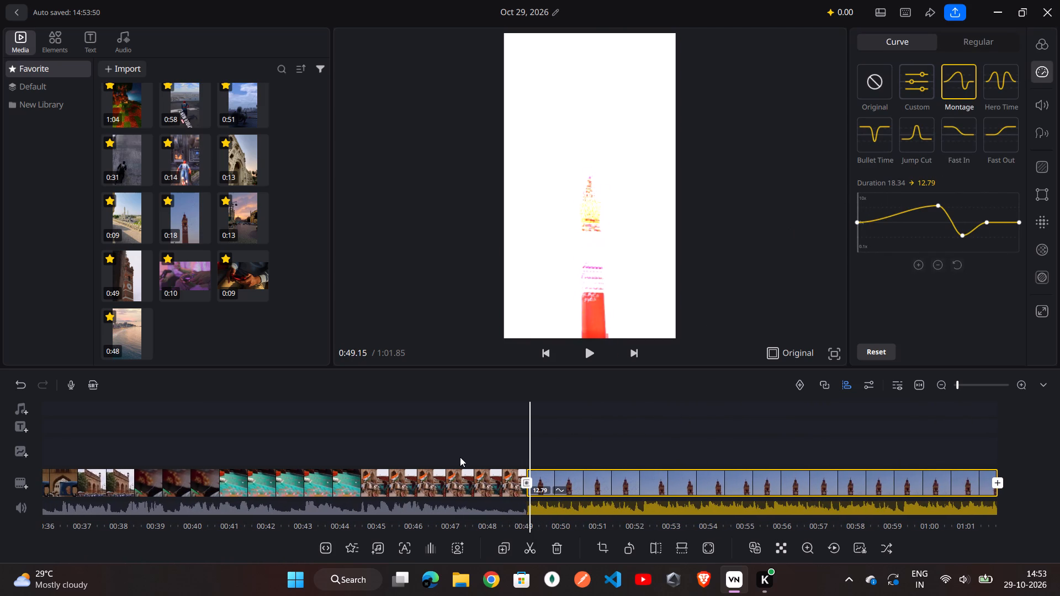
{"action": "left_click", "coordinate": [592, 356]}
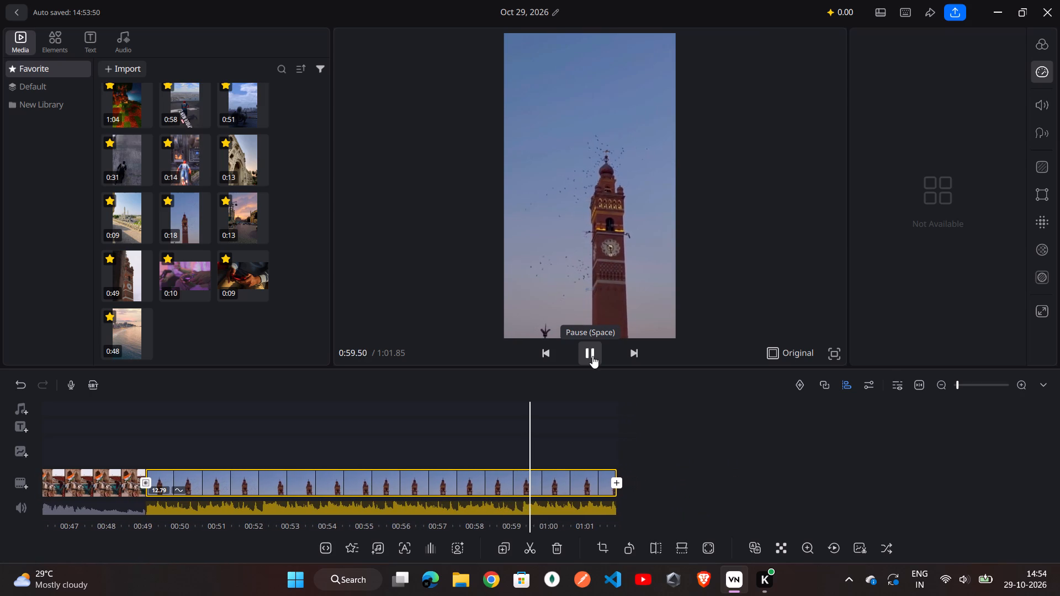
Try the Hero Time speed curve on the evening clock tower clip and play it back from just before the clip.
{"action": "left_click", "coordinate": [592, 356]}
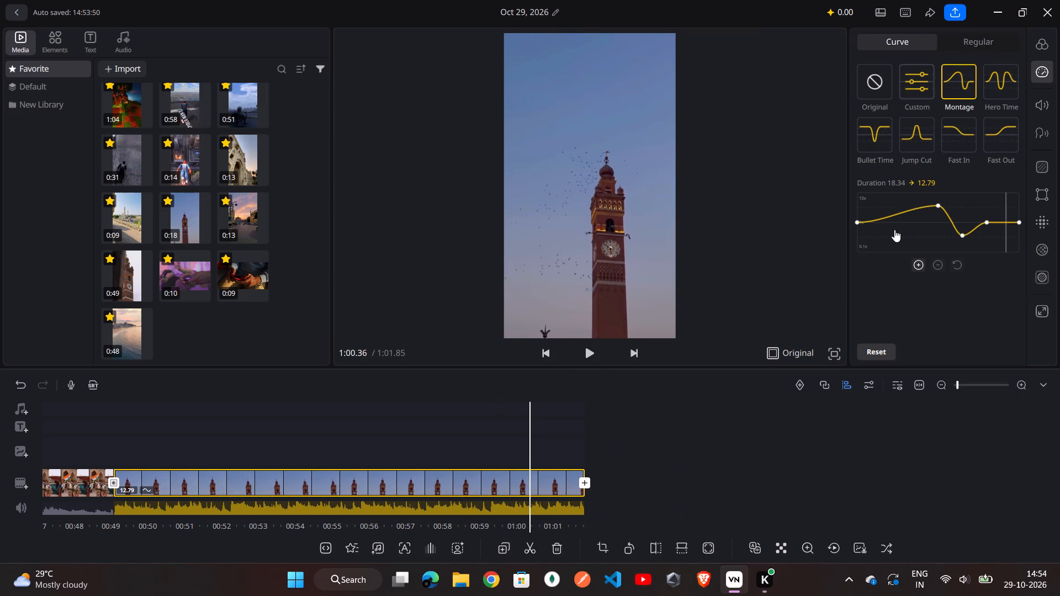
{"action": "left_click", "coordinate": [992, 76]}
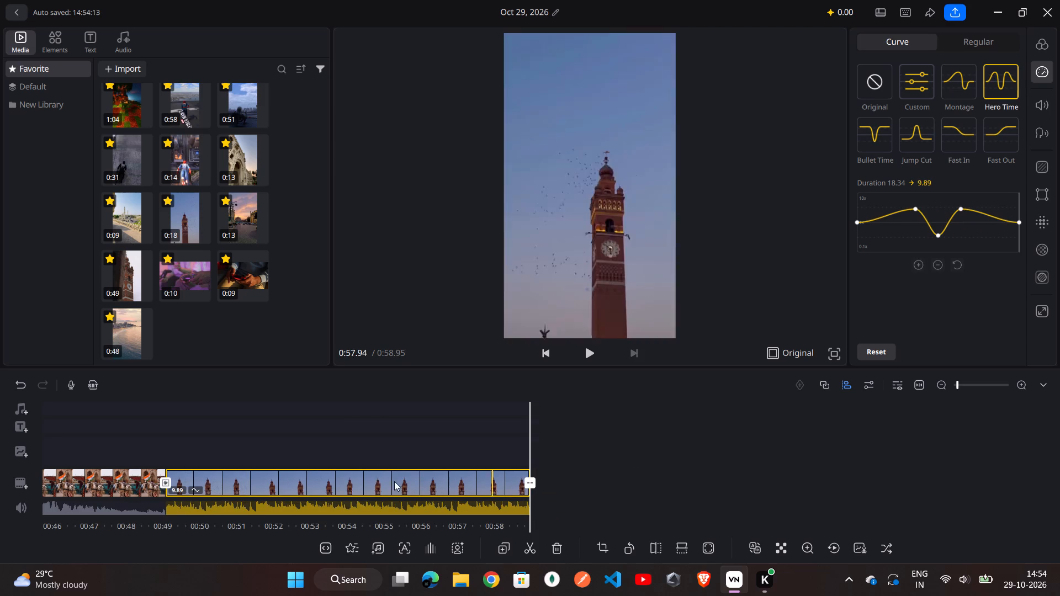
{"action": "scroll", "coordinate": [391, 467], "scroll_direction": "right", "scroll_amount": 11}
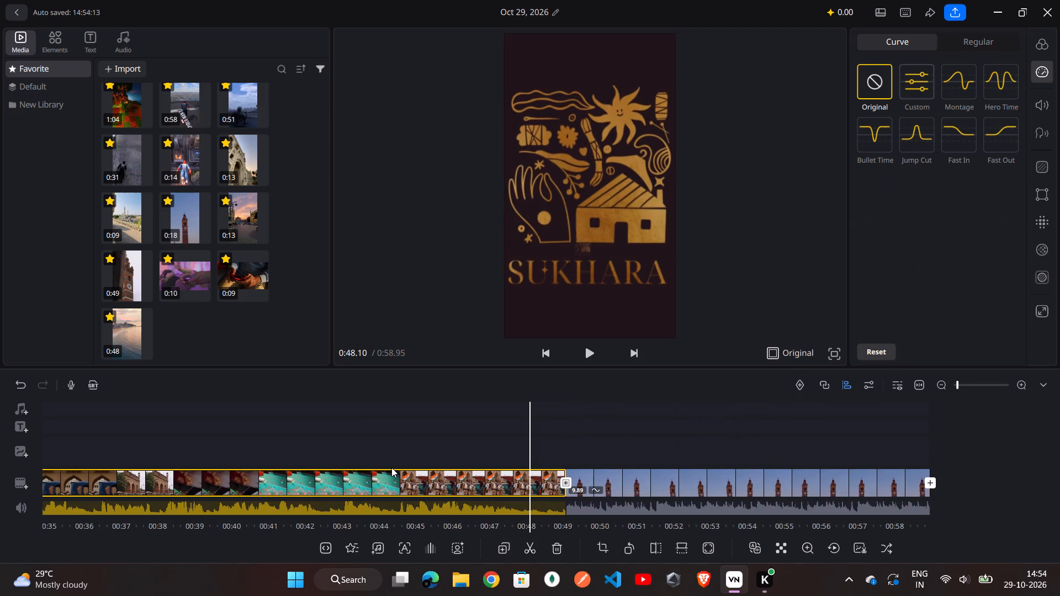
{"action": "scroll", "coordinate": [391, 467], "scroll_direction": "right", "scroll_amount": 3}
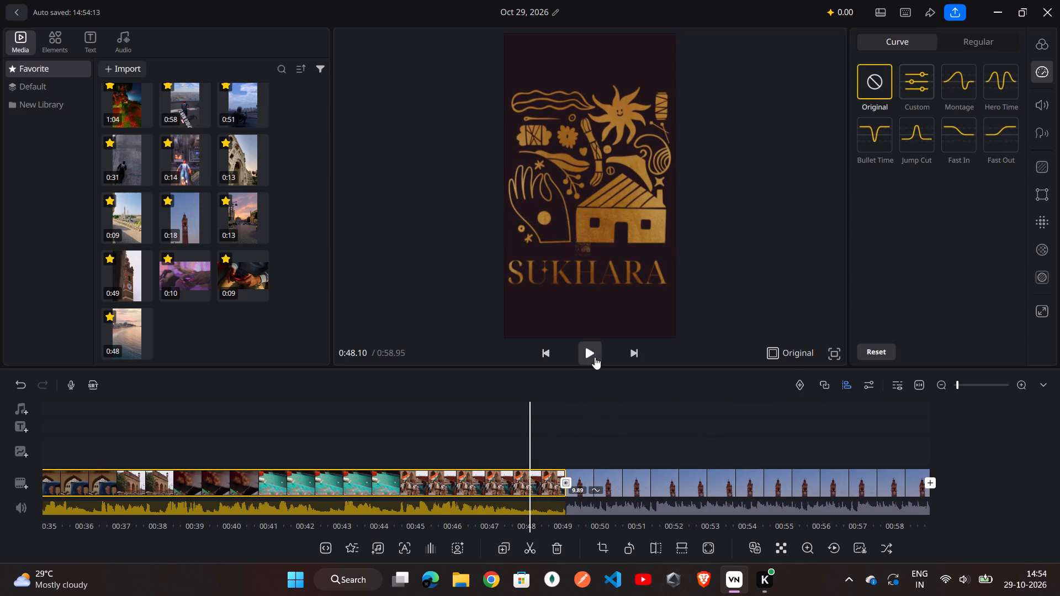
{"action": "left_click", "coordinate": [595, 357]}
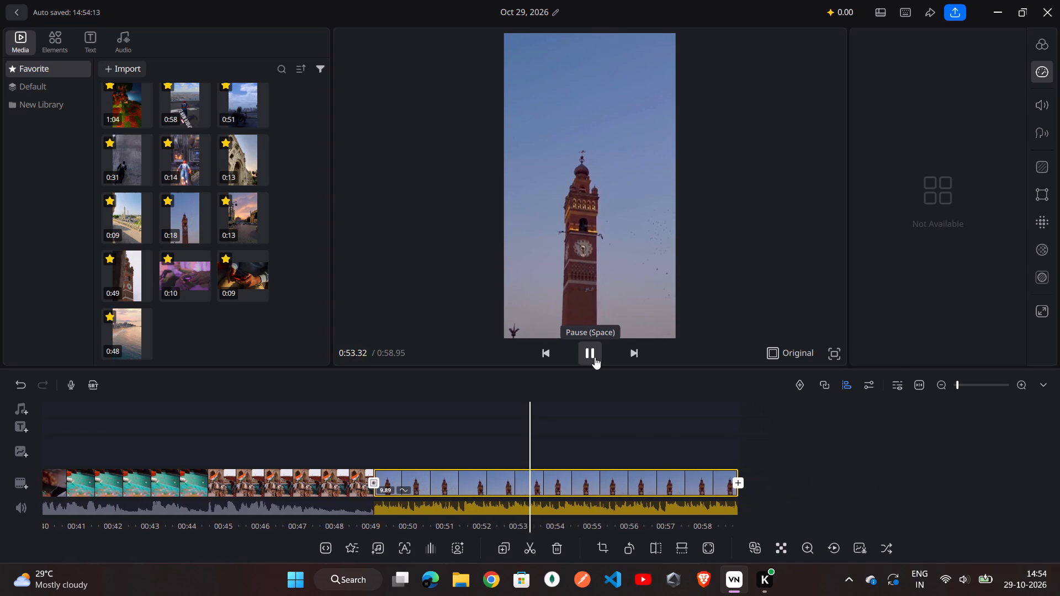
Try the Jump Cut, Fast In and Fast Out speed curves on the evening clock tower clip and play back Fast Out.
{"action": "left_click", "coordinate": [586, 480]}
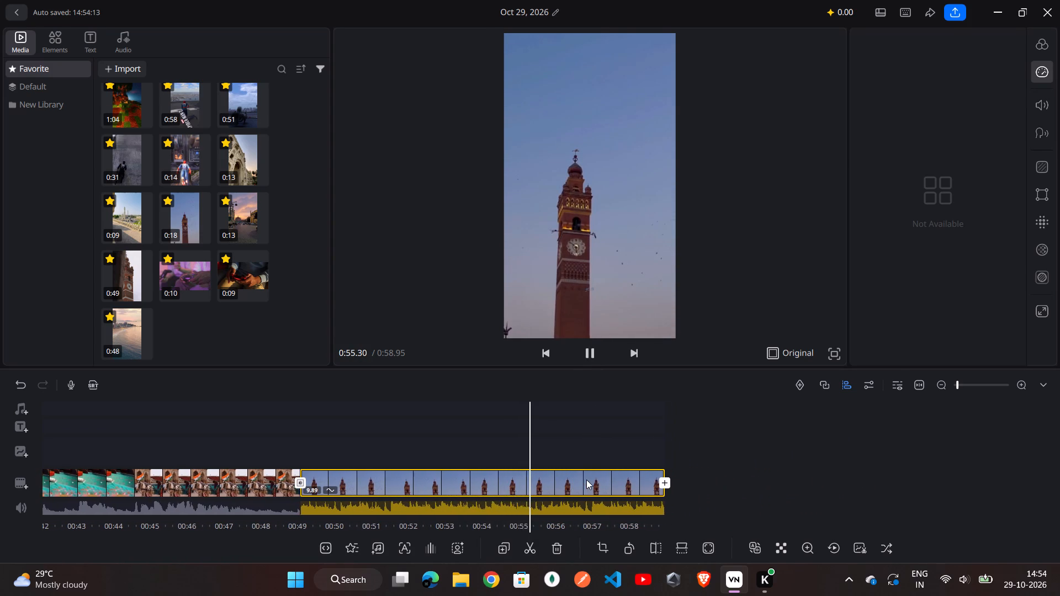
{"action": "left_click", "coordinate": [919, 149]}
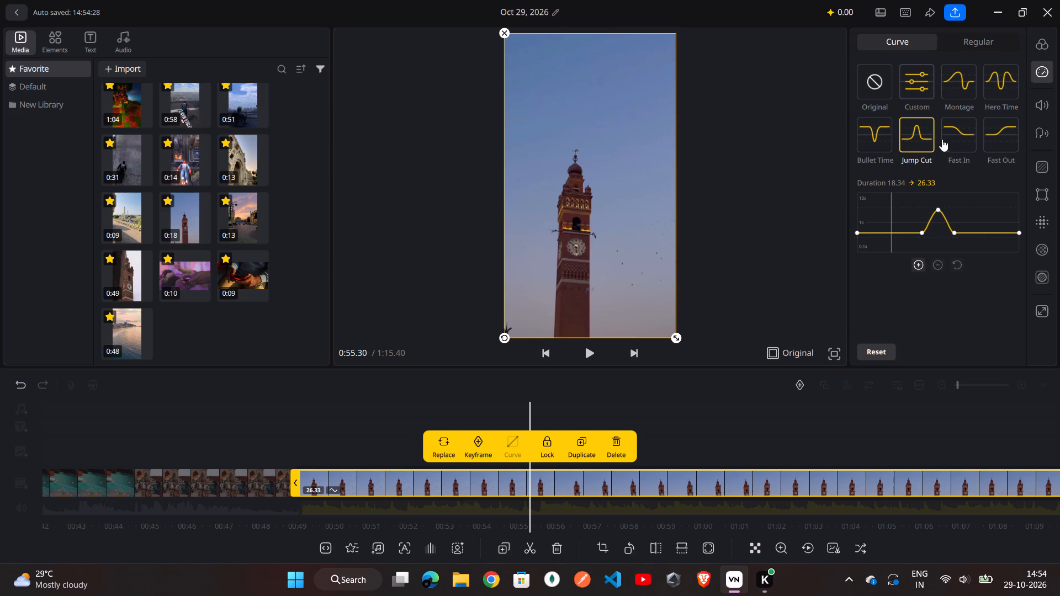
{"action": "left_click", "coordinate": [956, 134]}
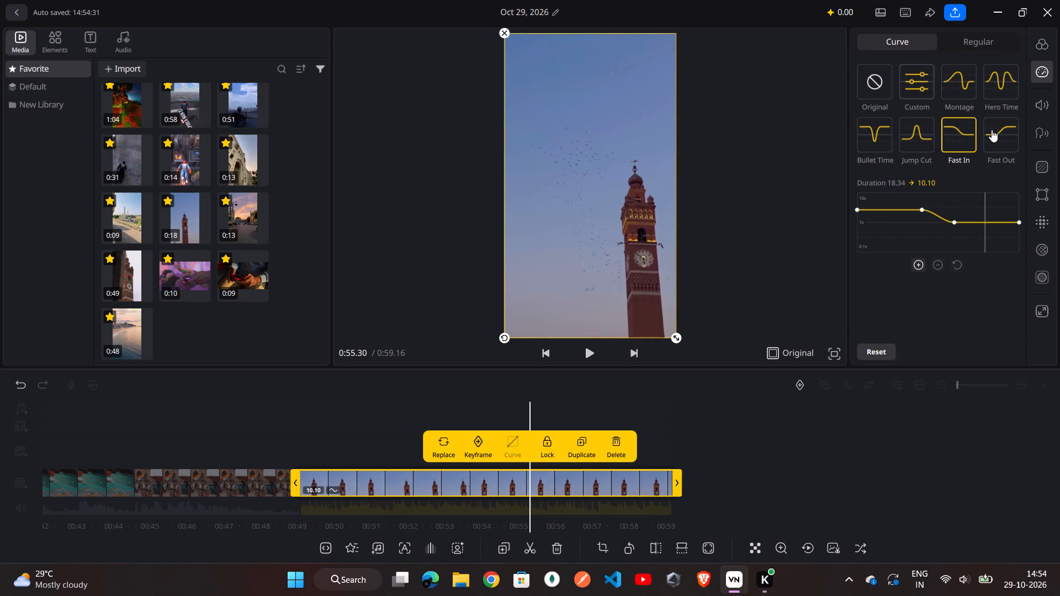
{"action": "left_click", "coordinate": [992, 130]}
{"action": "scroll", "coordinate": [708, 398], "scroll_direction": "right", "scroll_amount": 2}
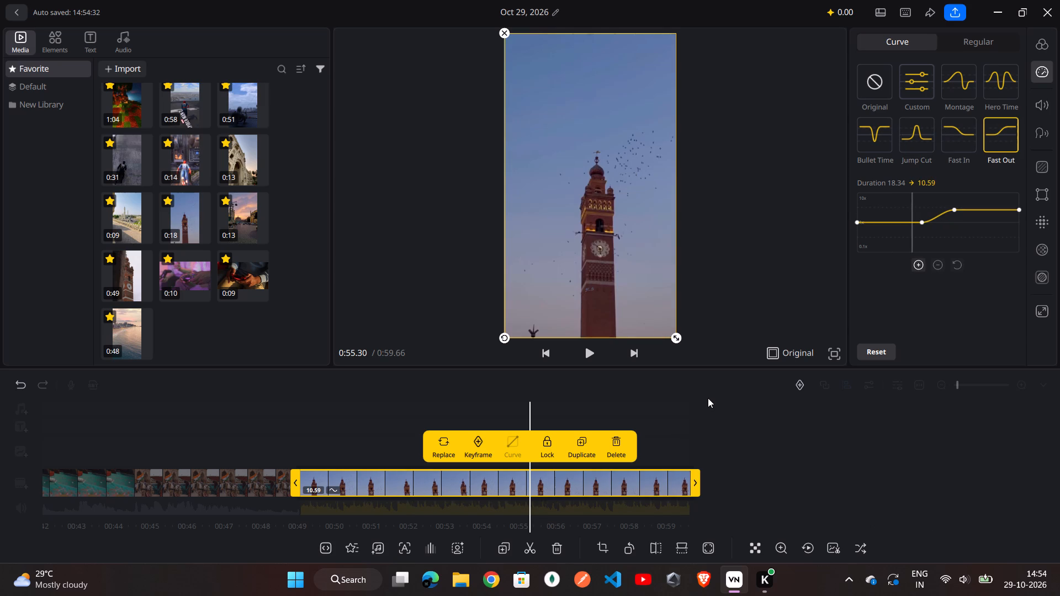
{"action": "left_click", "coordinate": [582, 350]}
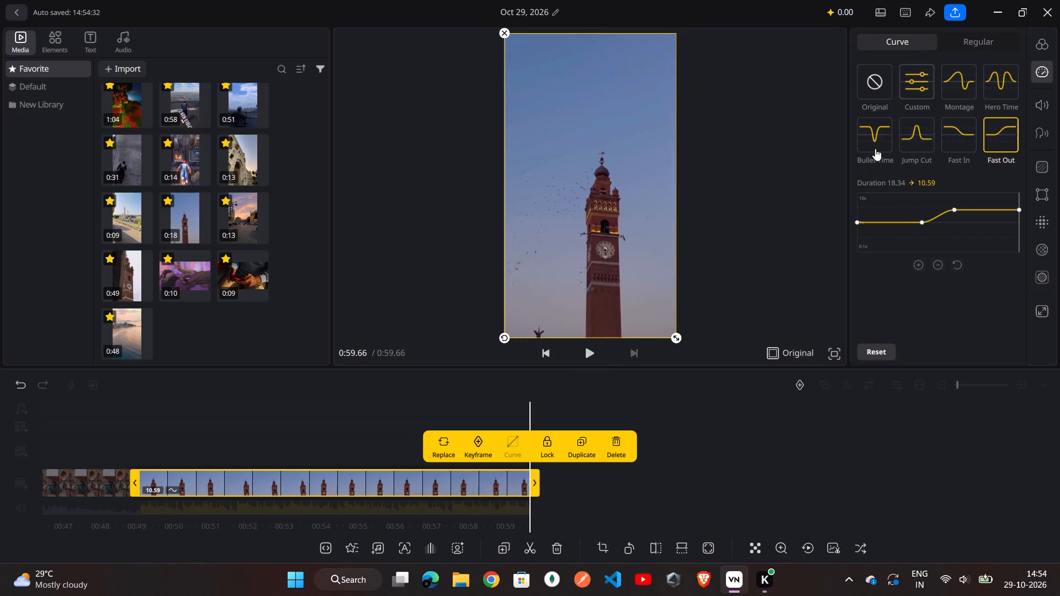
Apply a Custom speed curve to the evening clock tower clip, lowering its second and middle points and raising the fourth, for a 16.61 duration.
{"action": "left_click", "coordinate": [910, 98]}
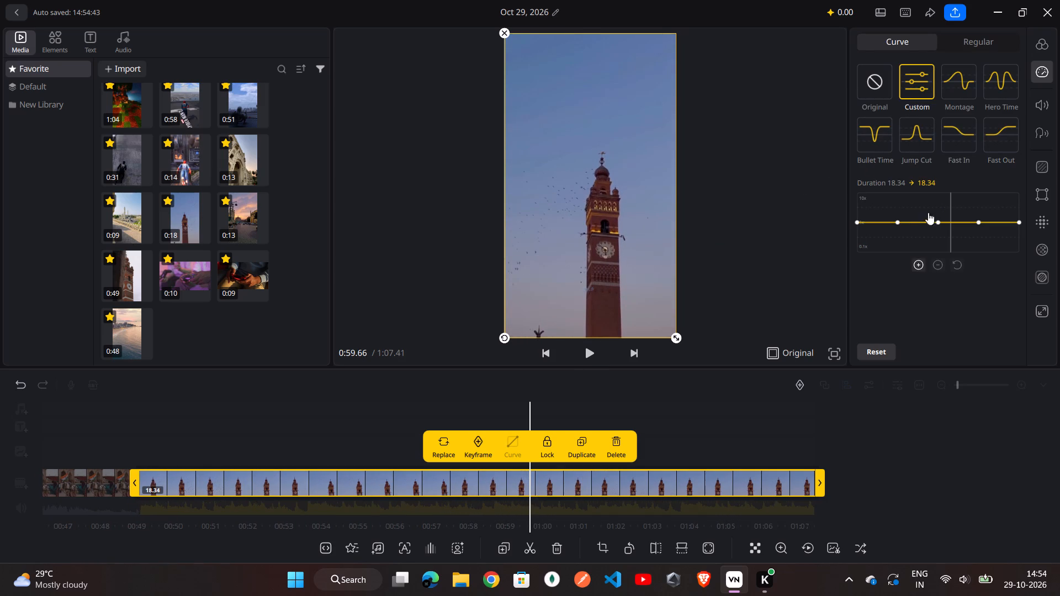
{"action": "left_click_drag", "start_coordinate": [897, 223], "coordinate": [899, 228]}
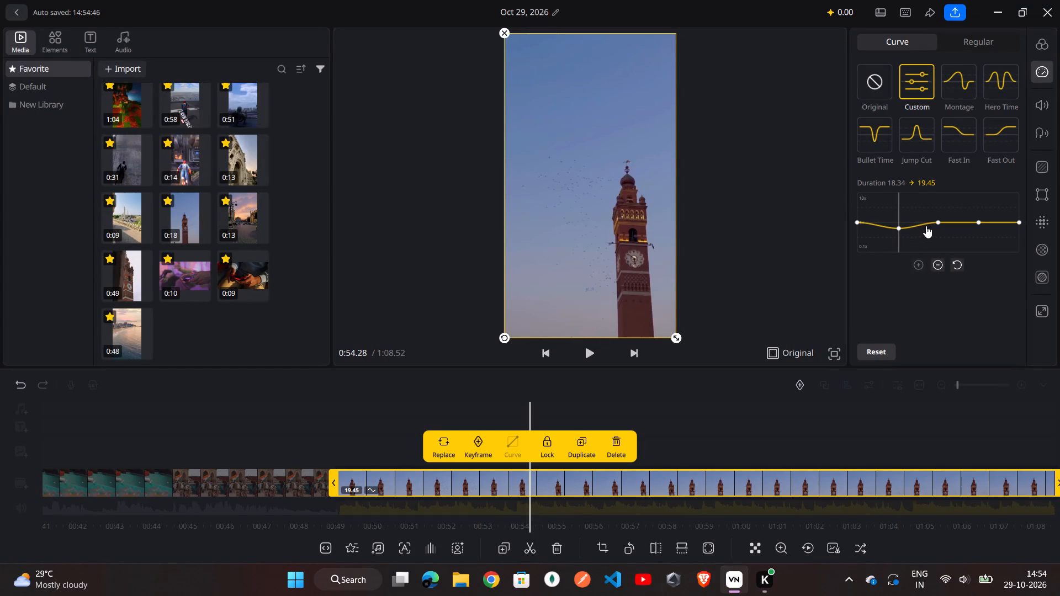
{"action": "left_click", "coordinate": [933, 221]}
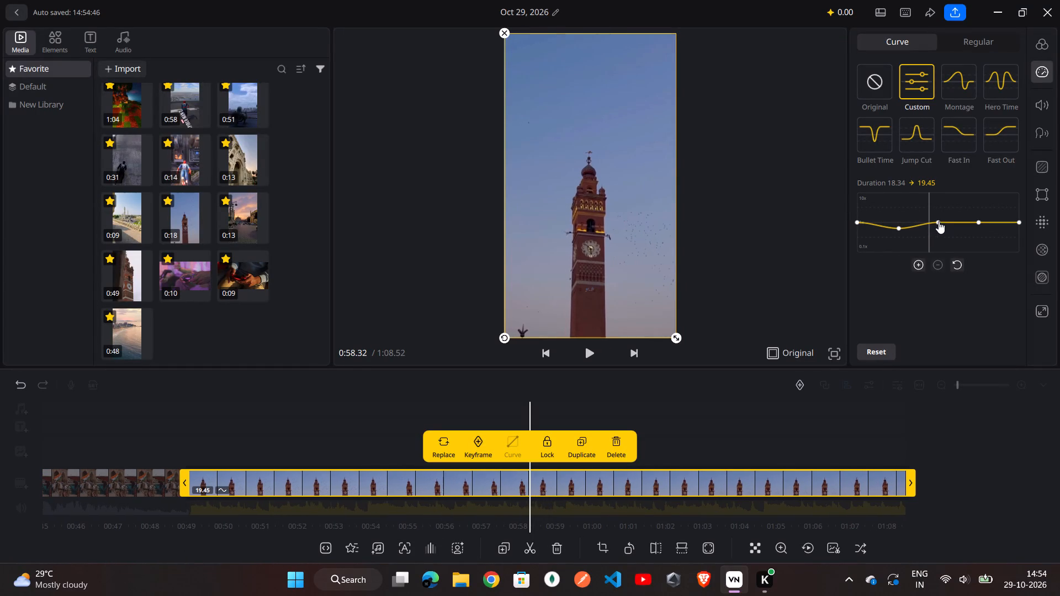
{"action": "left_click_drag", "start_coordinate": [939, 221], "coordinate": [932, 225]}
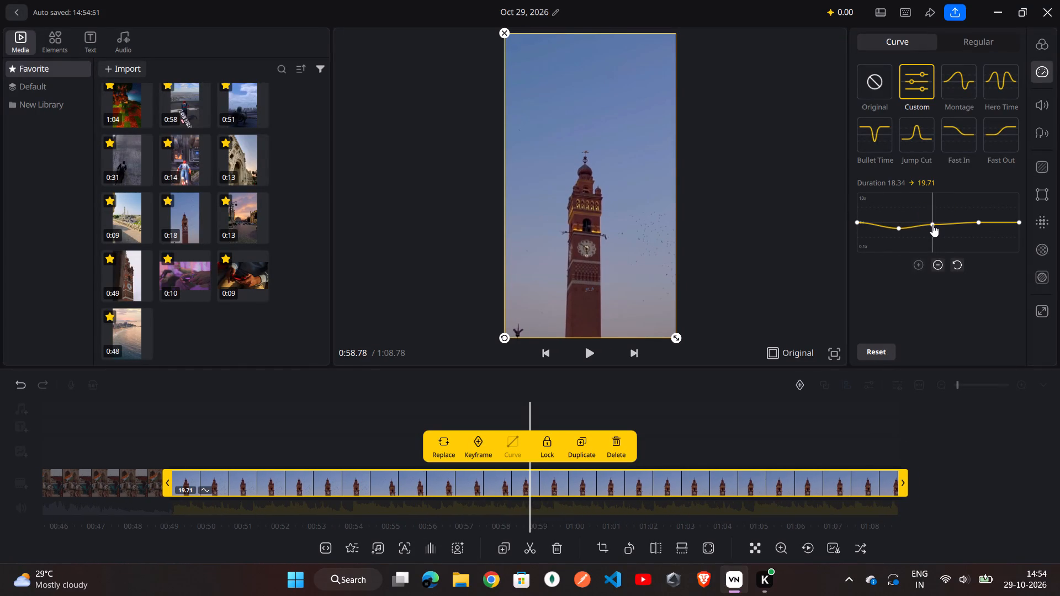
{"action": "left_click_drag", "start_coordinate": [976, 223], "coordinate": [968, 215]}
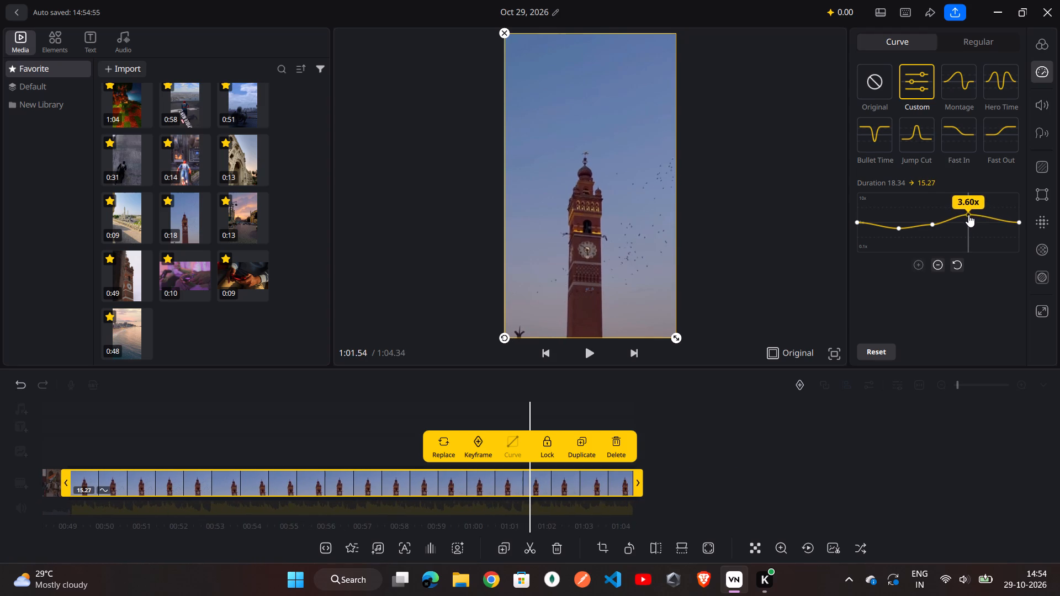
{"action": "left_click_drag", "start_coordinate": [968, 215], "coordinate": [970, 219]}
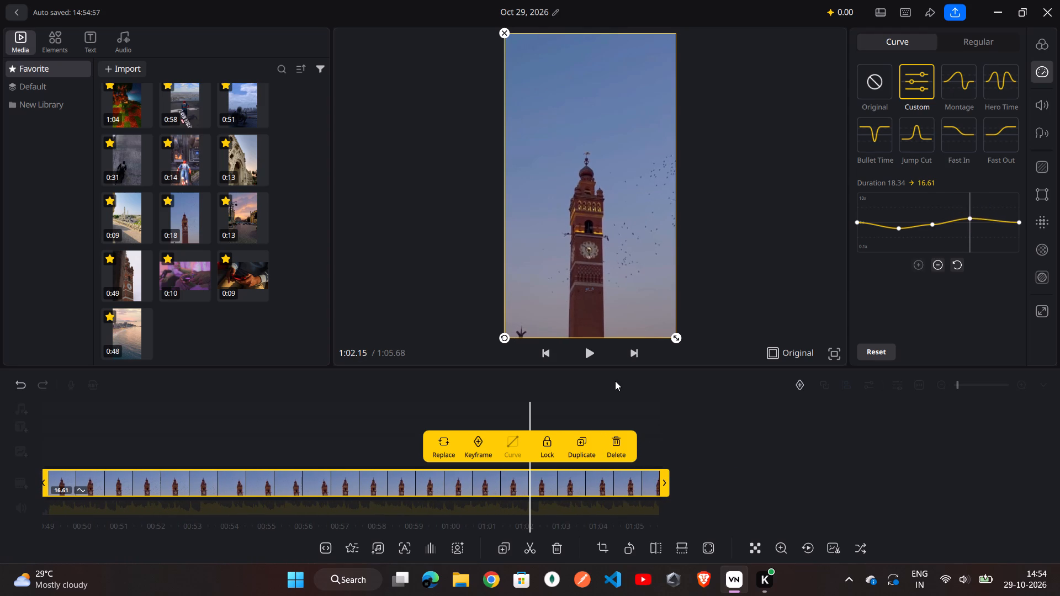
Return to the start of the evening clock tower clip and play it to review the Custom speed curve.
{"action": "scroll", "coordinate": [615, 381], "scroll_direction": "right", "scroll_amount": 2}
{"action": "scroll", "coordinate": [381, 485], "scroll_direction": "right", "scroll_amount": 12}
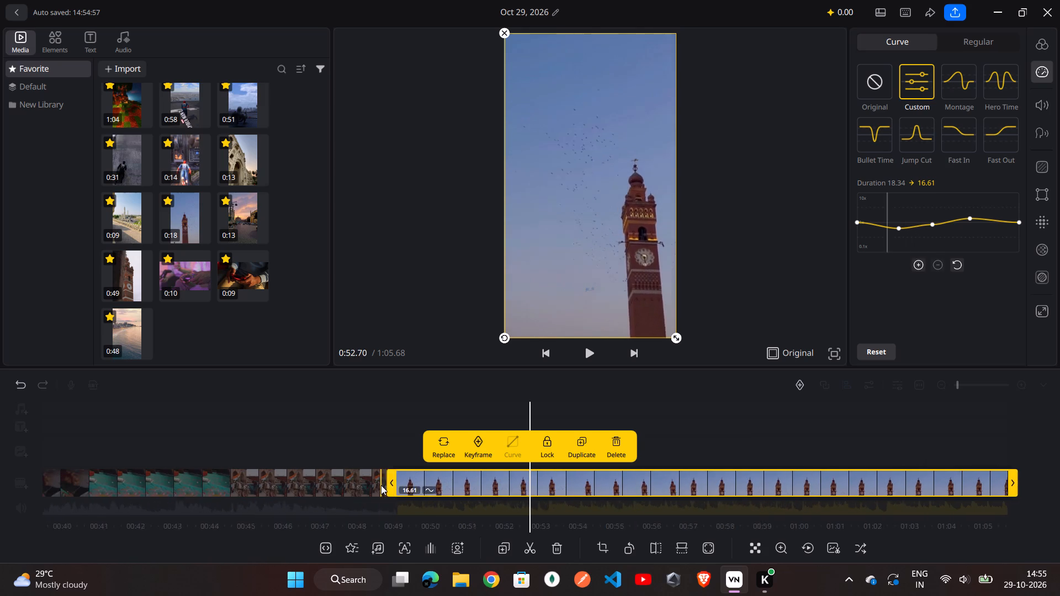
{"action": "scroll", "coordinate": [381, 485], "scroll_direction": "right", "scroll_amount": 7}
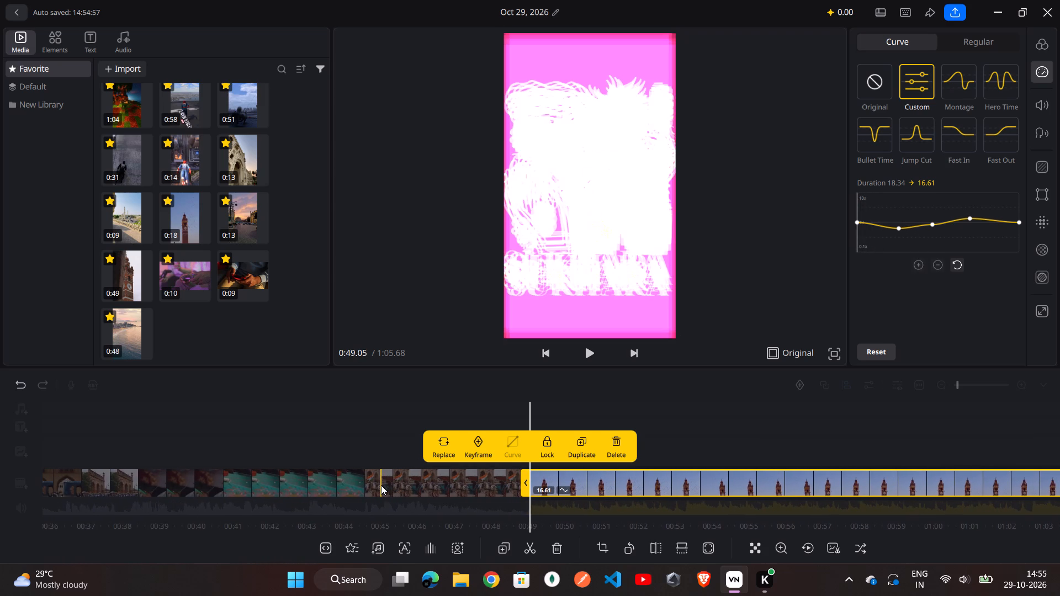
{"action": "left_click", "coordinate": [589, 354]}
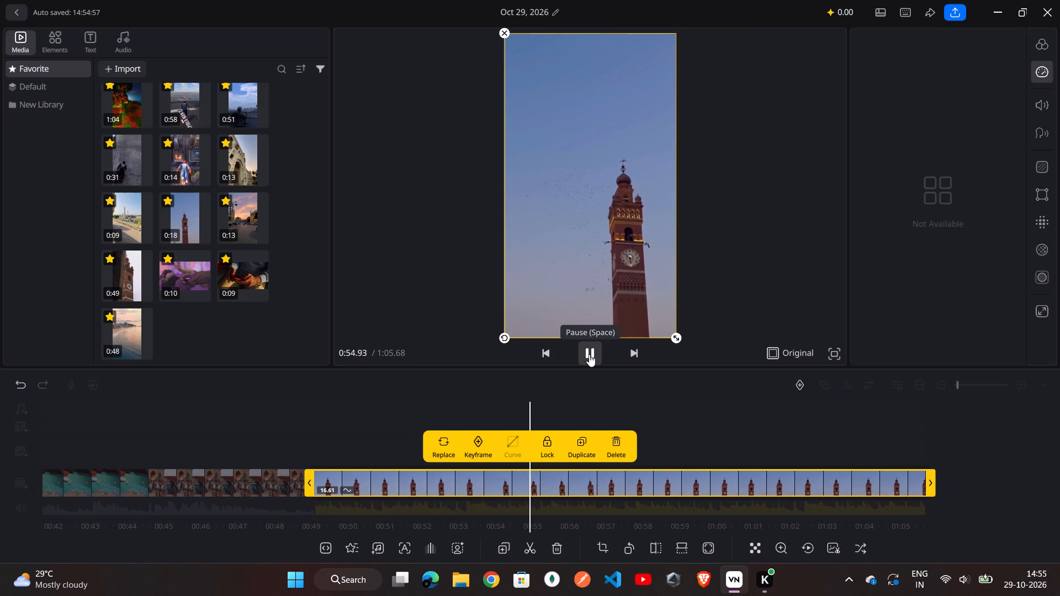
{"action": "left_click", "coordinate": [589, 354]}
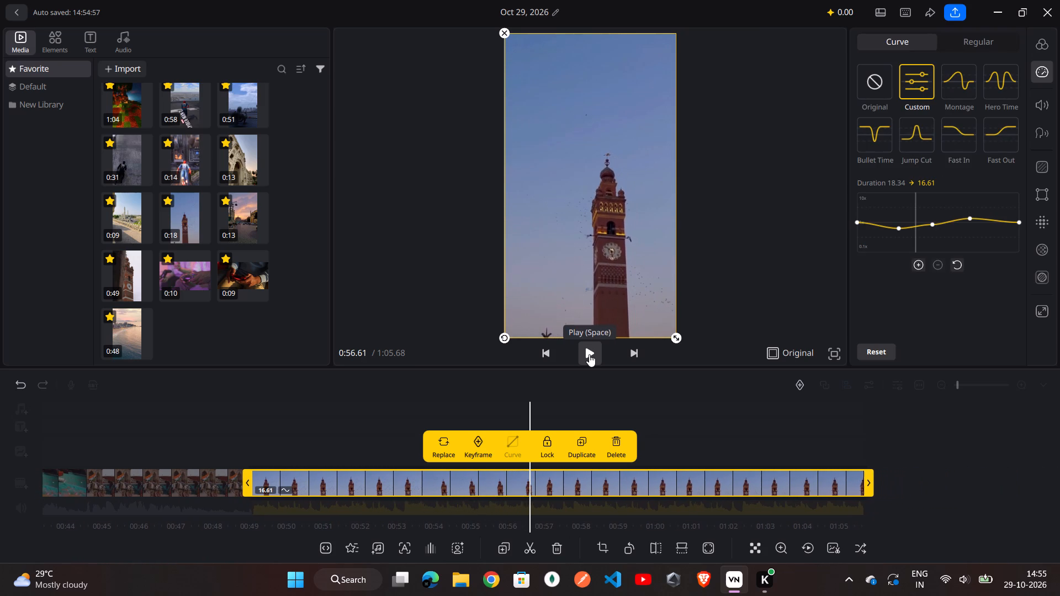
Try the Shake In Zoom and Zoom out effects on the evening clock tower clip, and apply Zoom In with a length of 3.39.
{"action": "left_click", "coordinate": [354, 552]}
{"action": "left_click", "coordinate": [395, 505]}
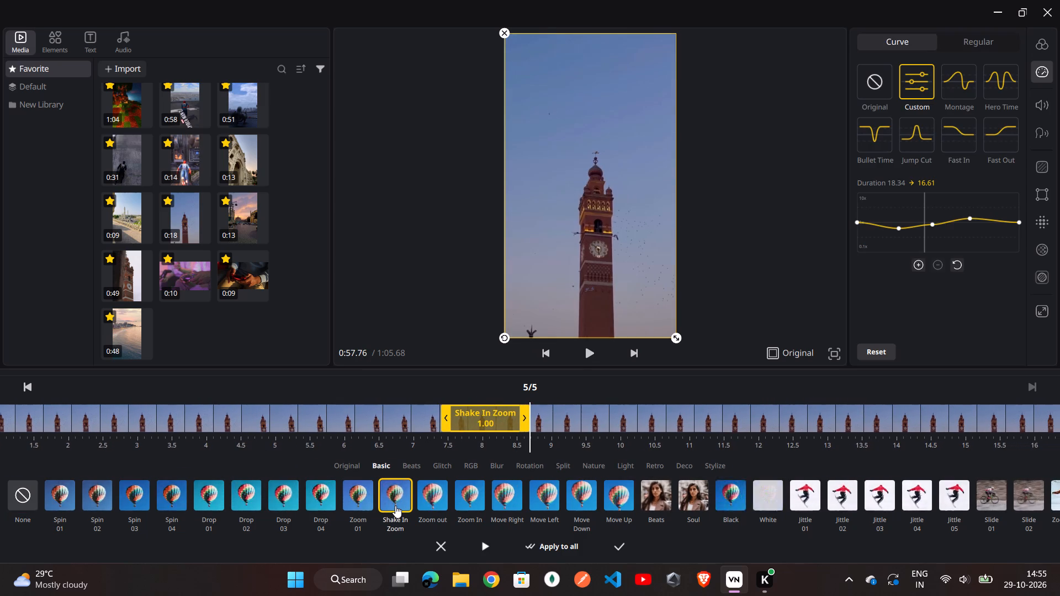
{"action": "left_click", "coordinate": [436, 496]}
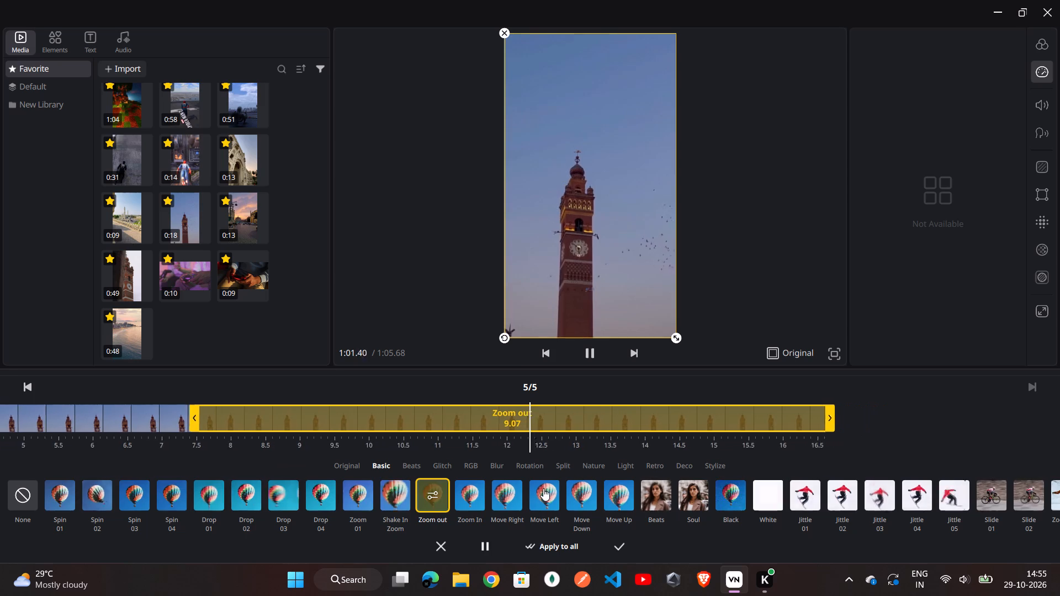
{"action": "left_click", "coordinate": [468, 510]}
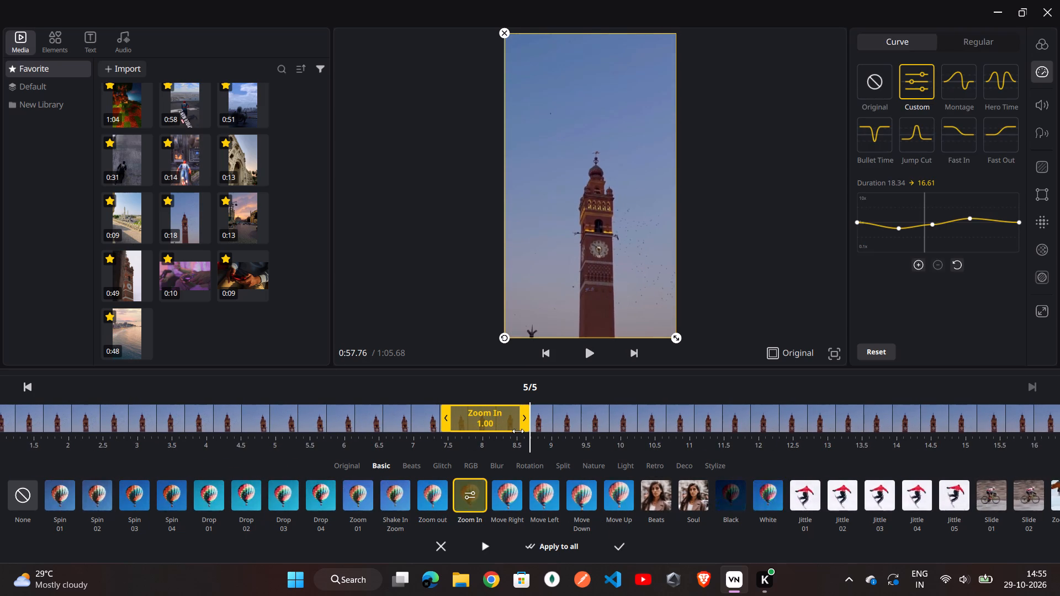
{"action": "left_click_drag", "start_coordinate": [523, 424], "coordinate": [532, 426]}
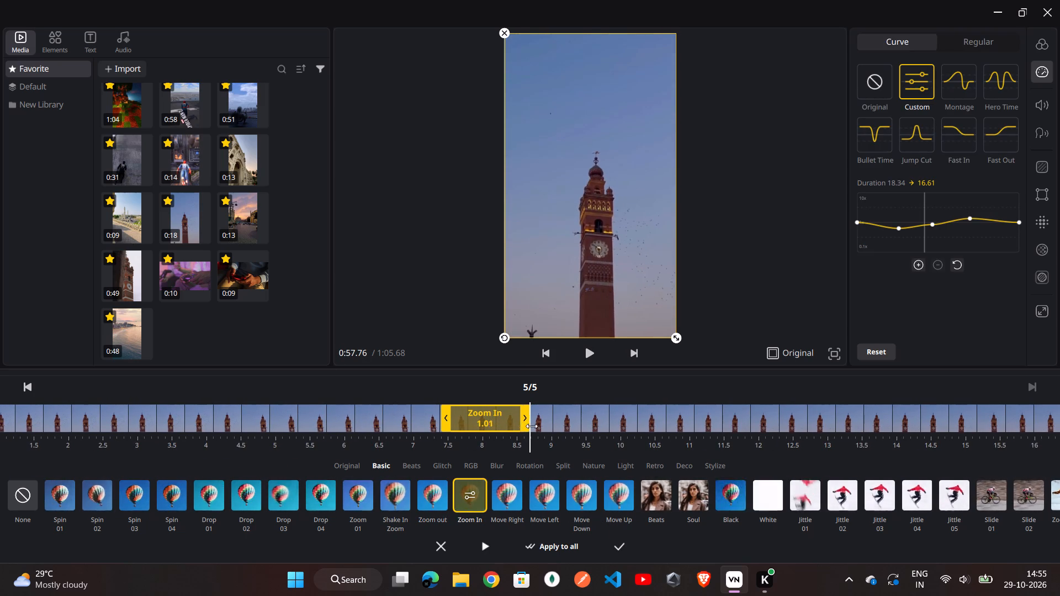
{"action": "left_click_drag", "start_coordinate": [532, 426], "coordinate": [688, 429]}
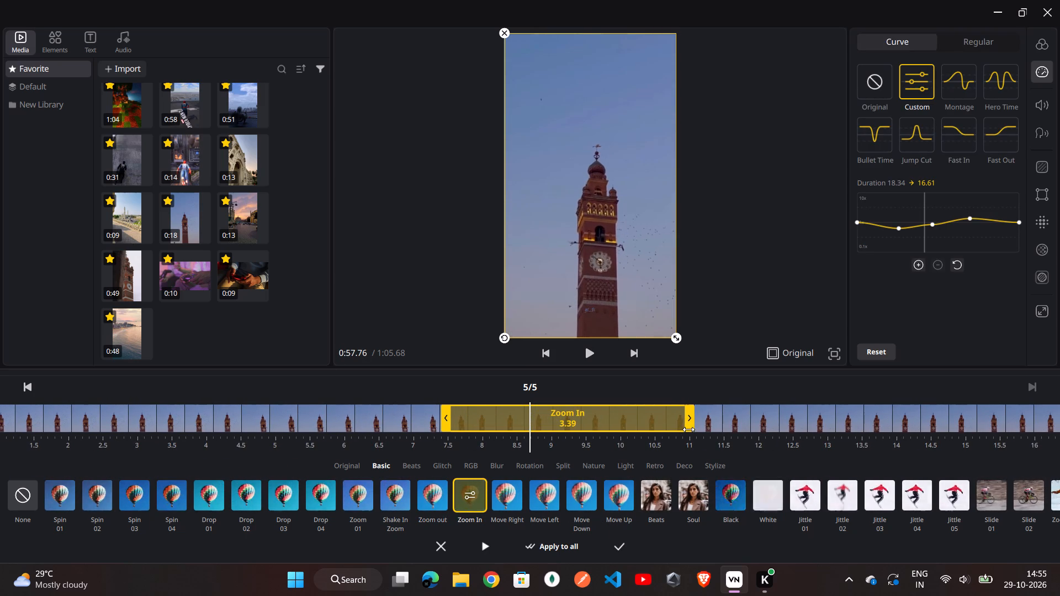
{"action": "left_click", "coordinate": [623, 541]}
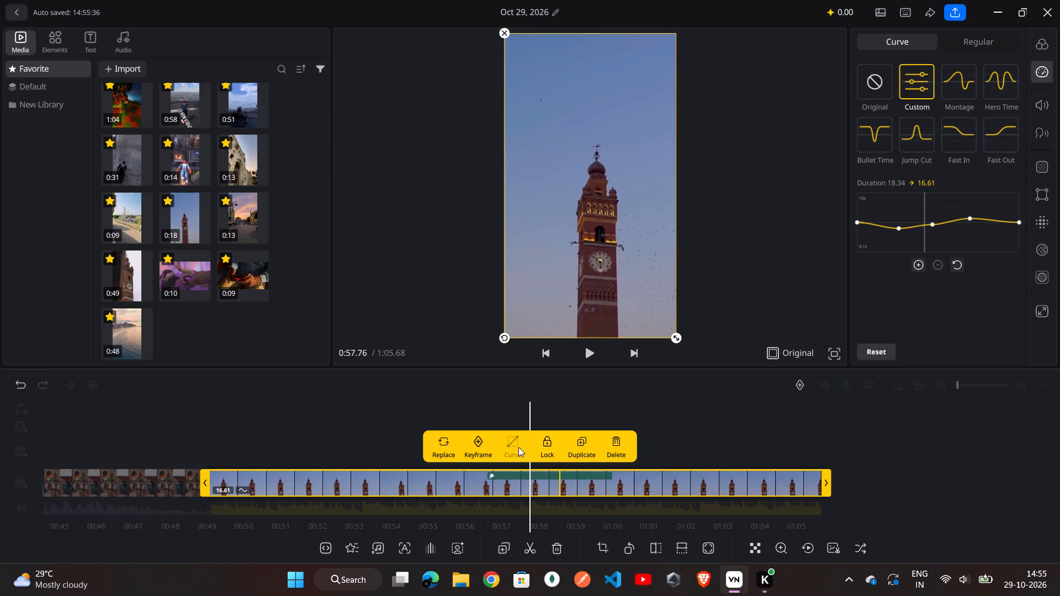
Play back the evening clock tower clip through the Zoom In effect to near its end.
{"action": "scroll", "coordinate": [448, 405], "scroll_direction": "right", "scroll_amount": 6}
{"action": "left_click", "coordinate": [586, 350]}
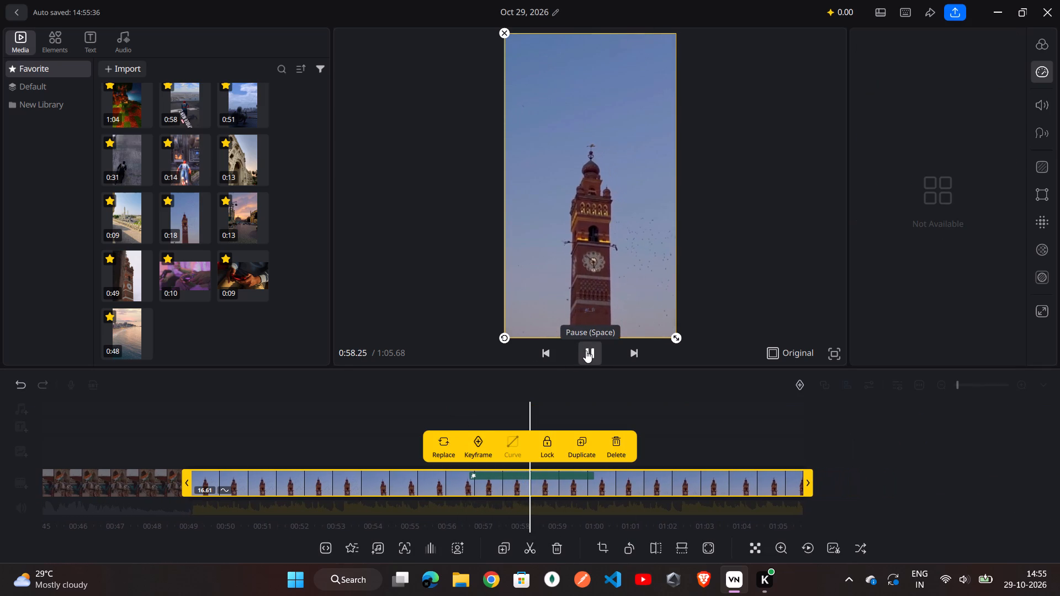
{"action": "left_click", "coordinate": [656, 424]}
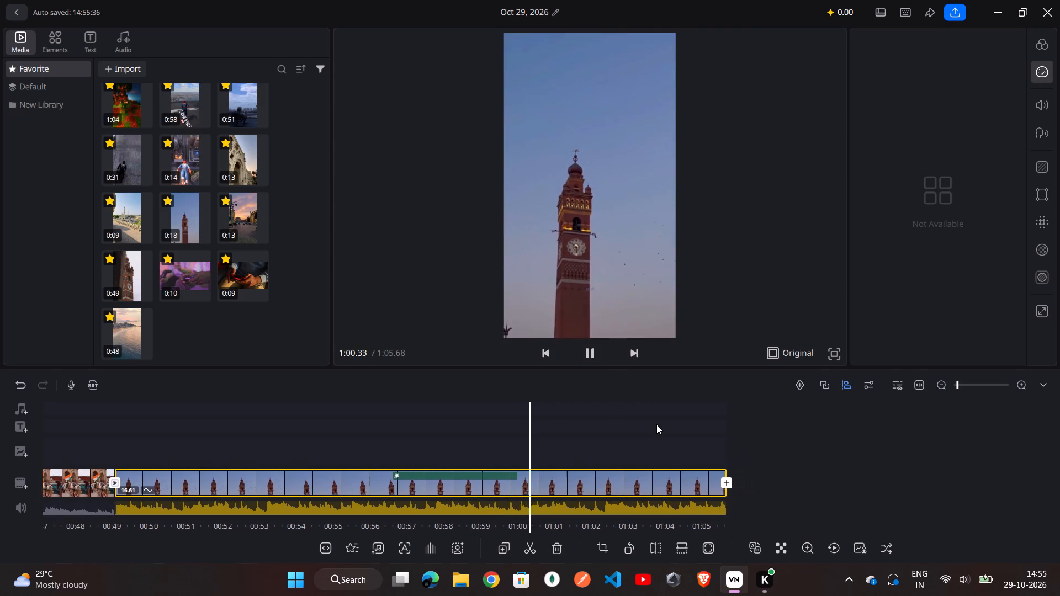
{"action": "left_click", "coordinate": [592, 354]}
Add the 0:13 arched monument clip from the favourites to the end of the main track, after the evening clock tower clip.
{"action": "scroll", "coordinate": [568, 379], "scroll_direction": "left", "scroll_amount": 1}
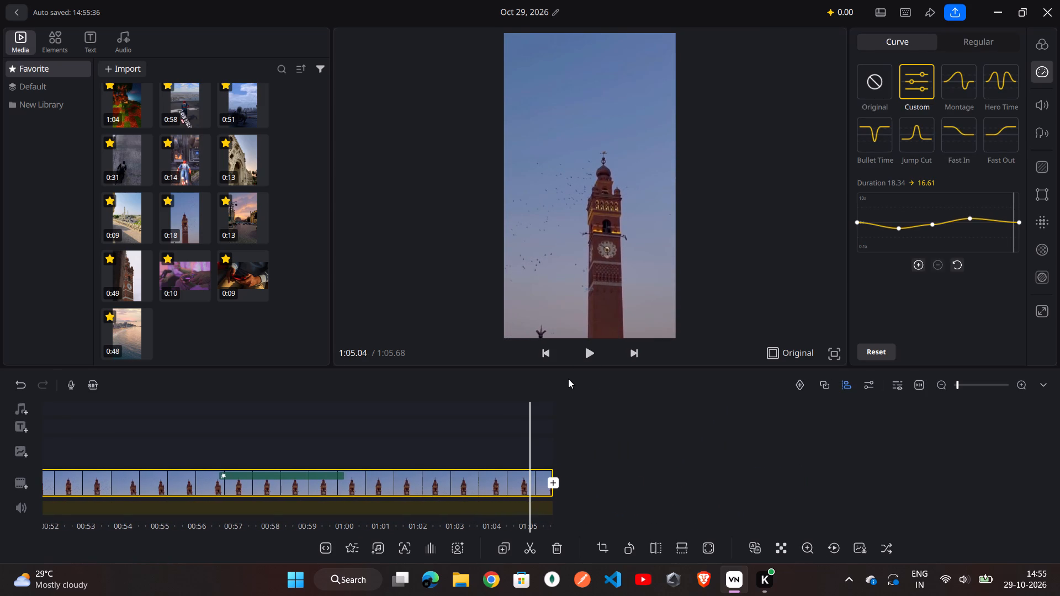
{"action": "scroll", "coordinate": [545, 417], "scroll_direction": "left", "scroll_amount": 9}
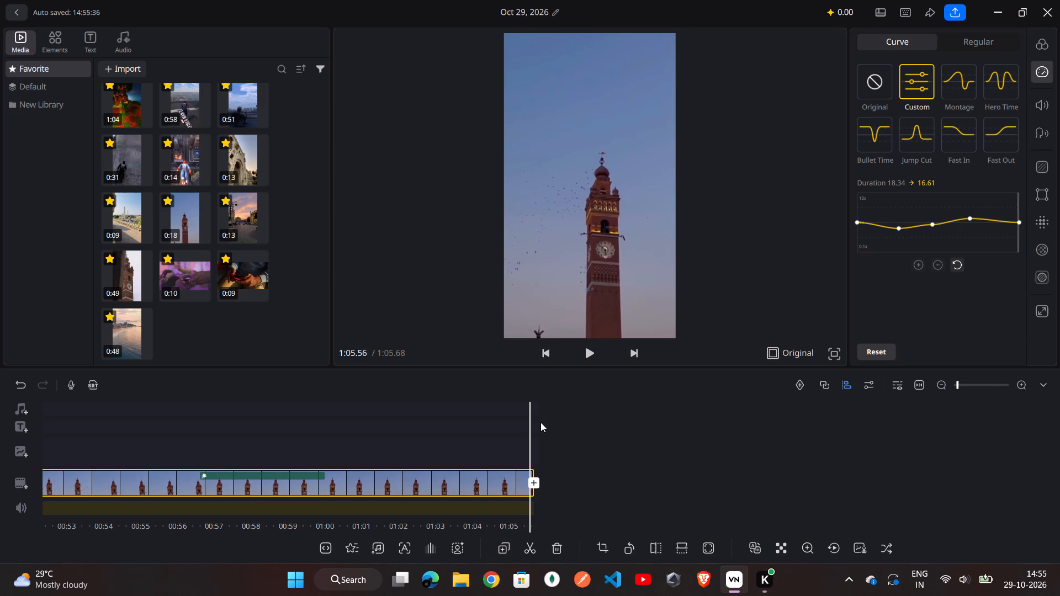
{"action": "scroll", "coordinate": [540, 422], "scroll_direction": "left", "scroll_amount": 3}
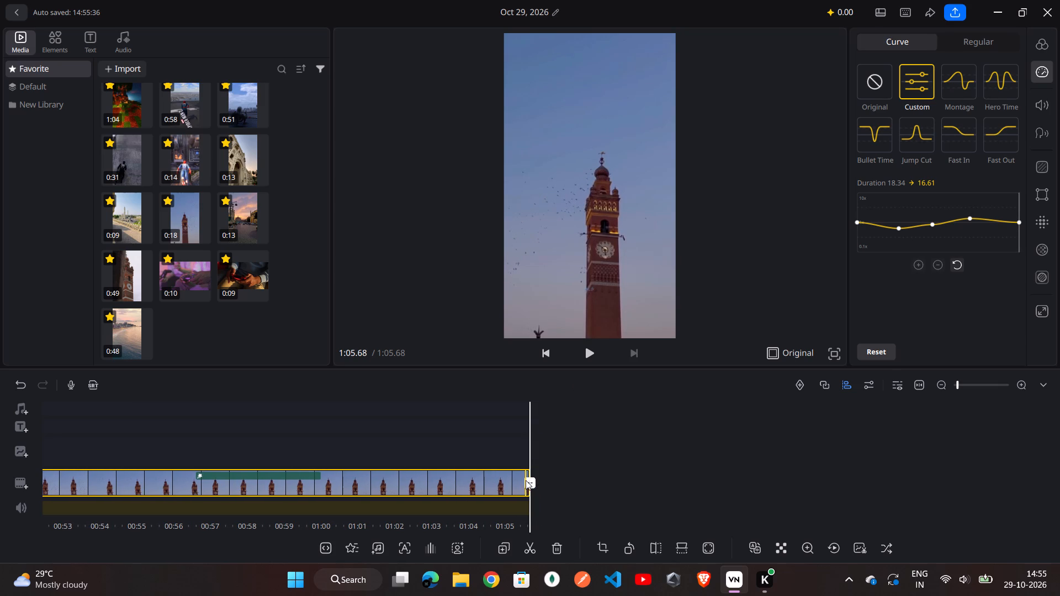
{"action": "left_click", "coordinate": [528, 483]}
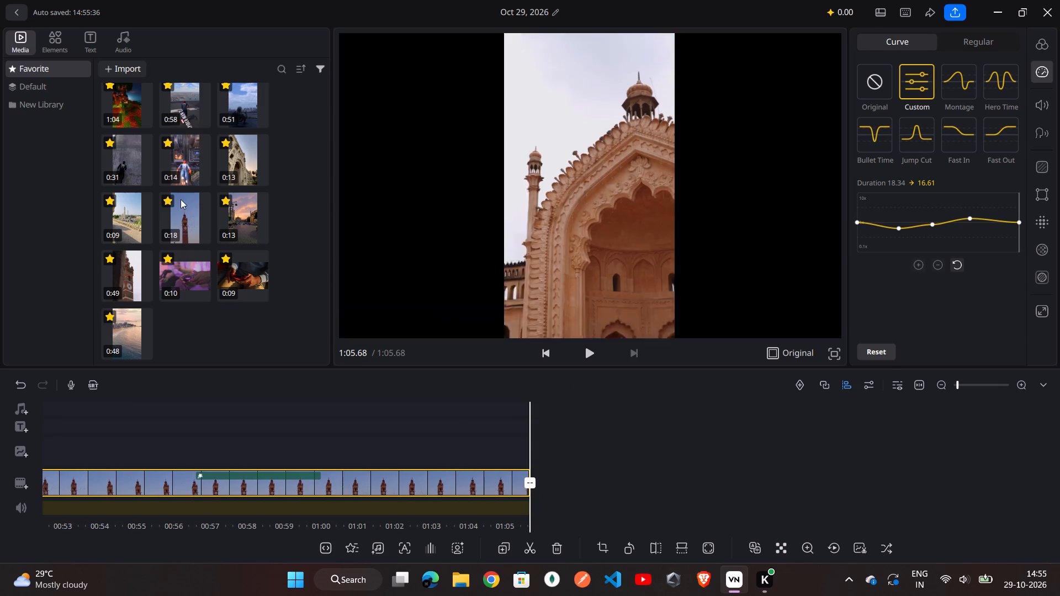
{"action": "left_click_drag", "start_coordinate": [244, 162], "coordinate": [573, 501]}
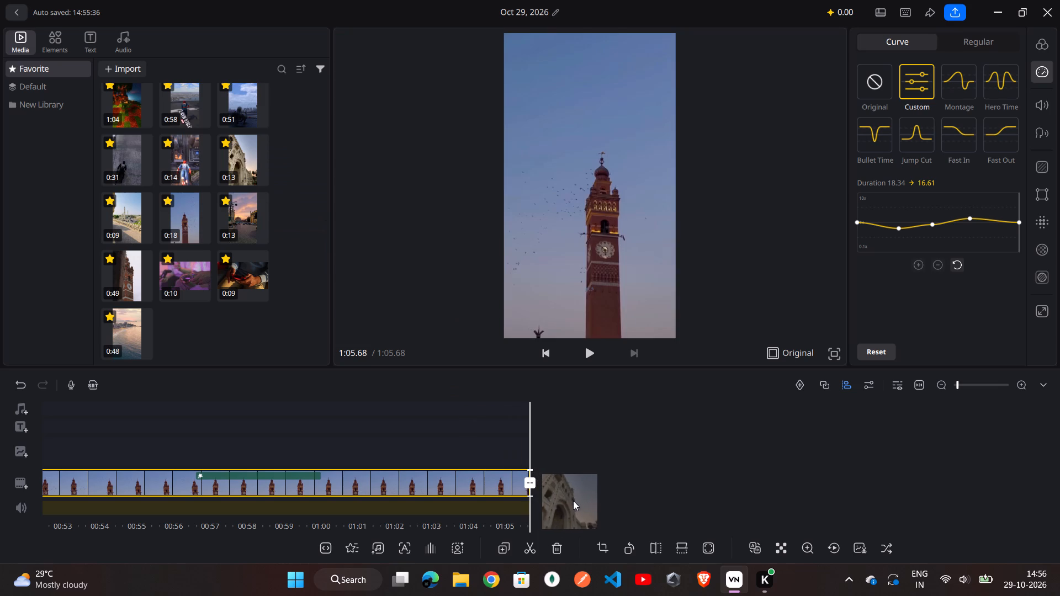
{"action": "left_click_drag", "start_coordinate": [573, 501], "coordinate": [571, 489]}
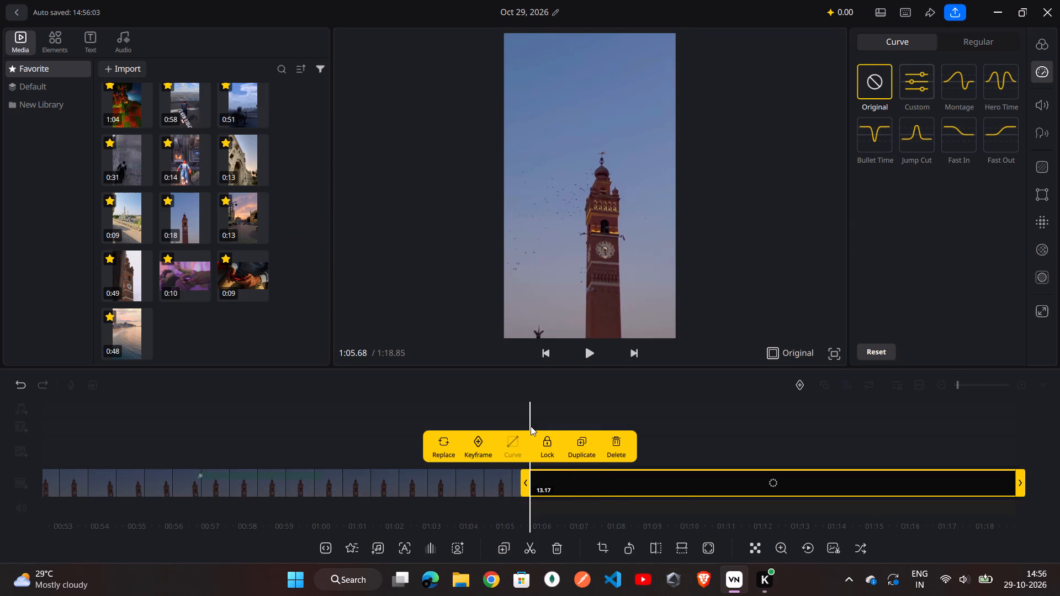
Add a Zoom 1 transition with a duration of 2.0 between the evening clock tower clip and the arched monument clip.
{"action": "left_click", "coordinate": [549, 401]}
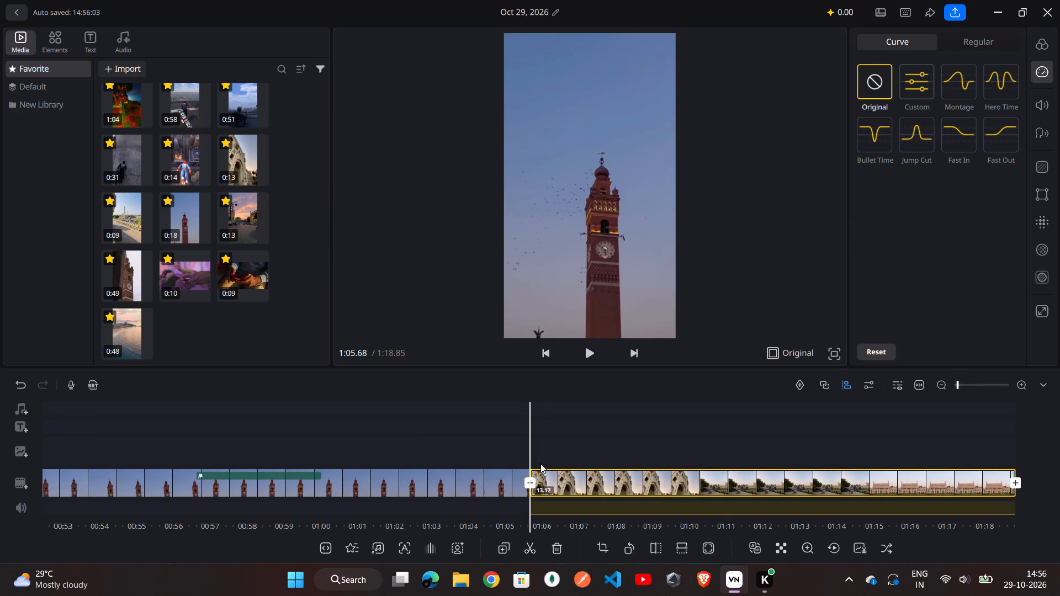
{"action": "left_click", "coordinate": [531, 481]}
{"action": "left_click", "coordinate": [531, 481]}
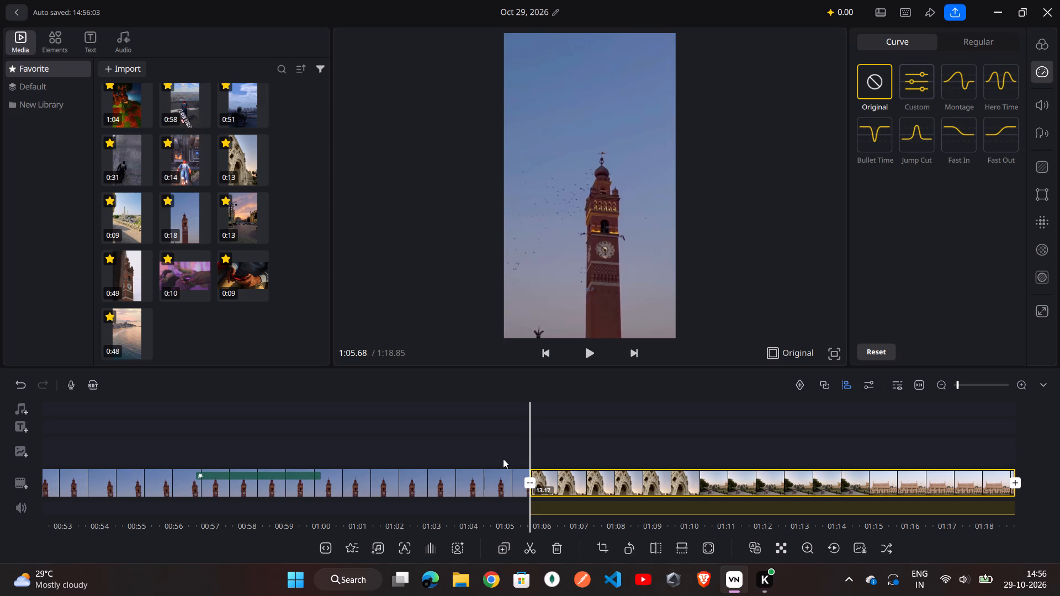
{"action": "left_click", "coordinate": [503, 459]}
{"action": "left_click", "coordinate": [529, 483]}
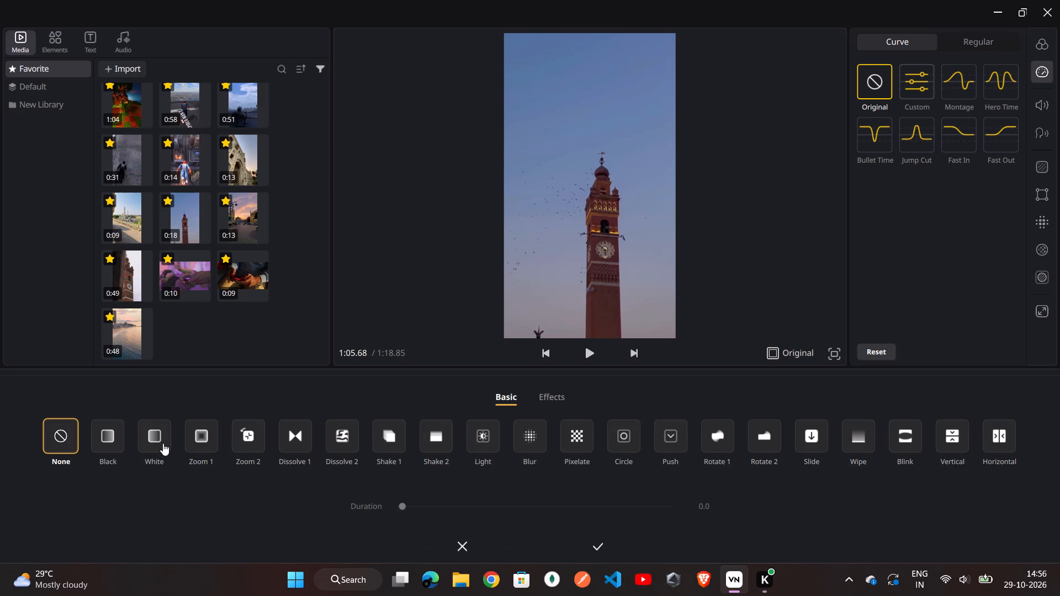
{"action": "left_click", "coordinate": [196, 427]}
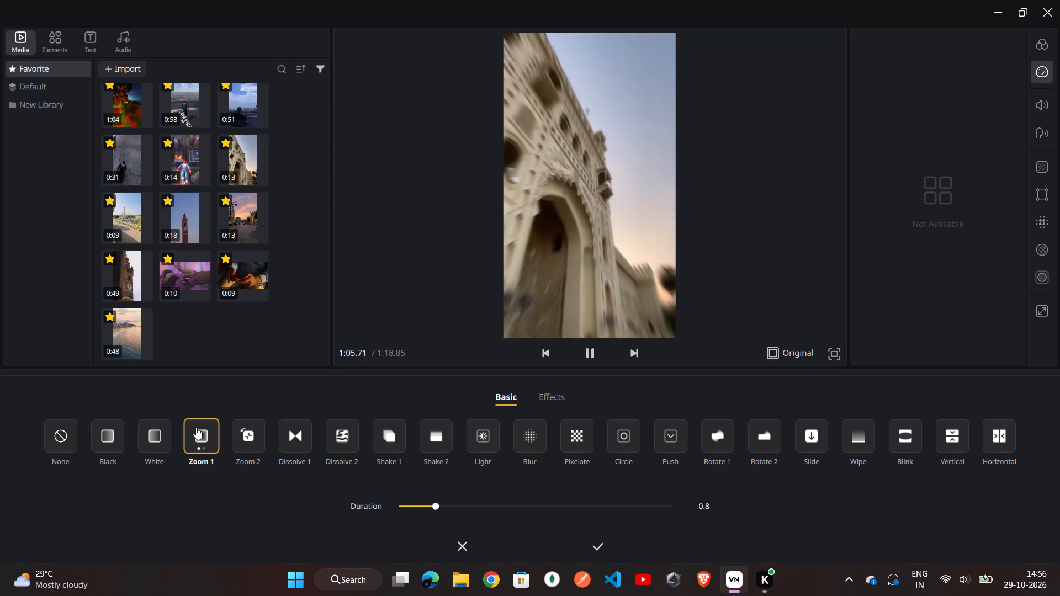
{"action": "left_click", "coordinate": [491, 500]}
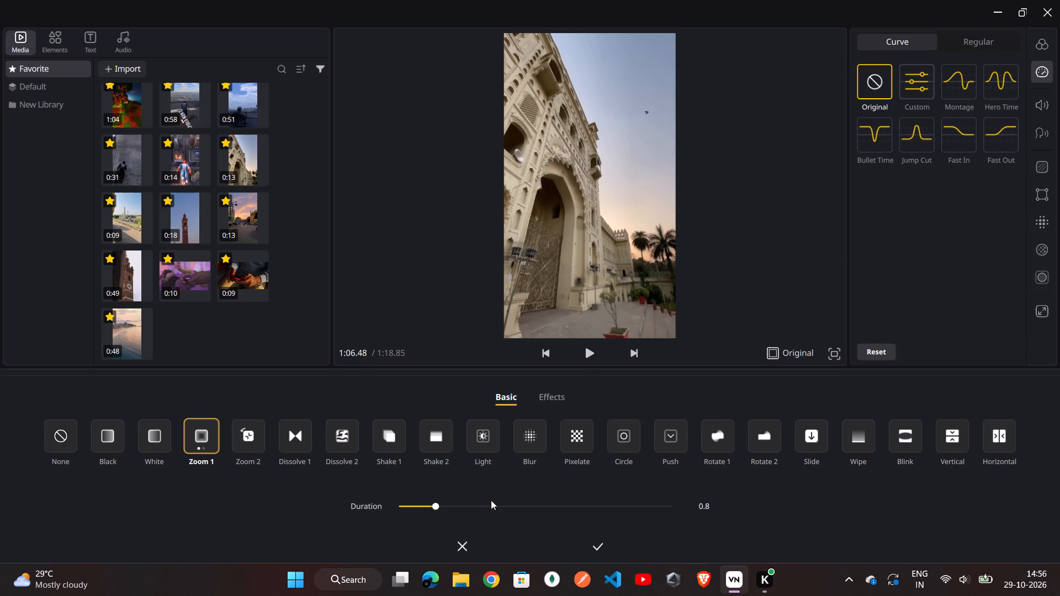
{"action": "left_click", "coordinate": [502, 504]}
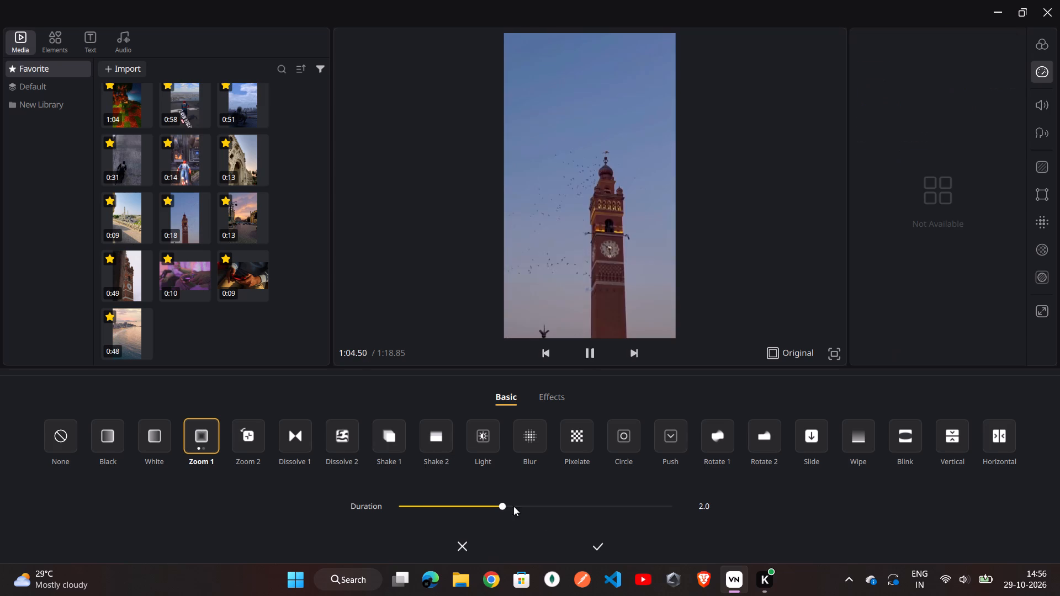
{"action": "left_click", "coordinate": [593, 542]}
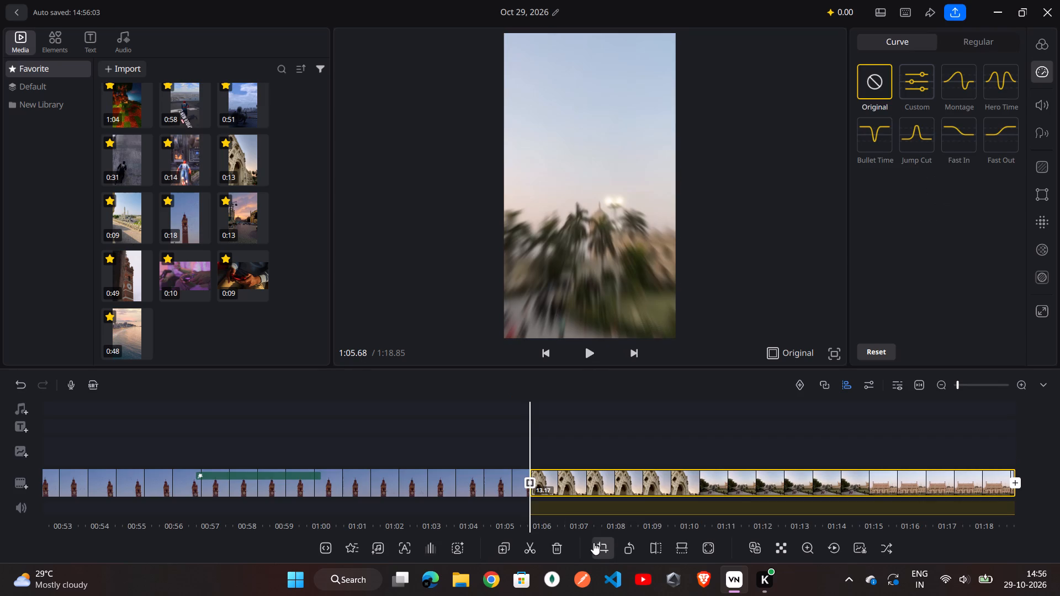
Set the volume of the evening clock tower clip to 0.
{"action": "scroll", "coordinate": [627, 491], "scroll_direction": "right", "scroll_amount": 3}
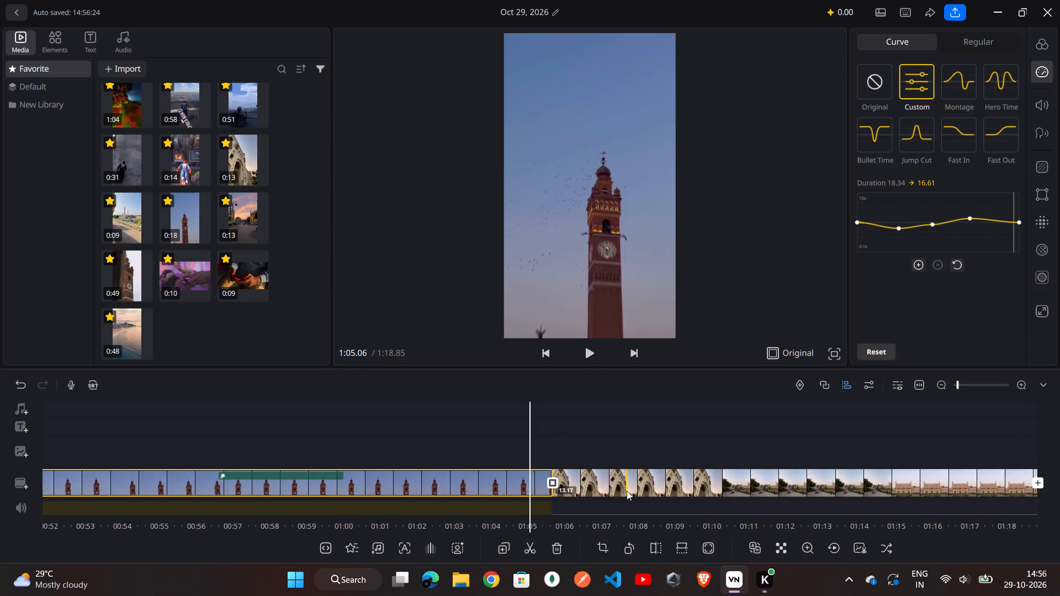
{"action": "scroll", "coordinate": [627, 491], "scroll_direction": "right", "scroll_amount": 1}
{"action": "left_click", "coordinate": [436, 475]}
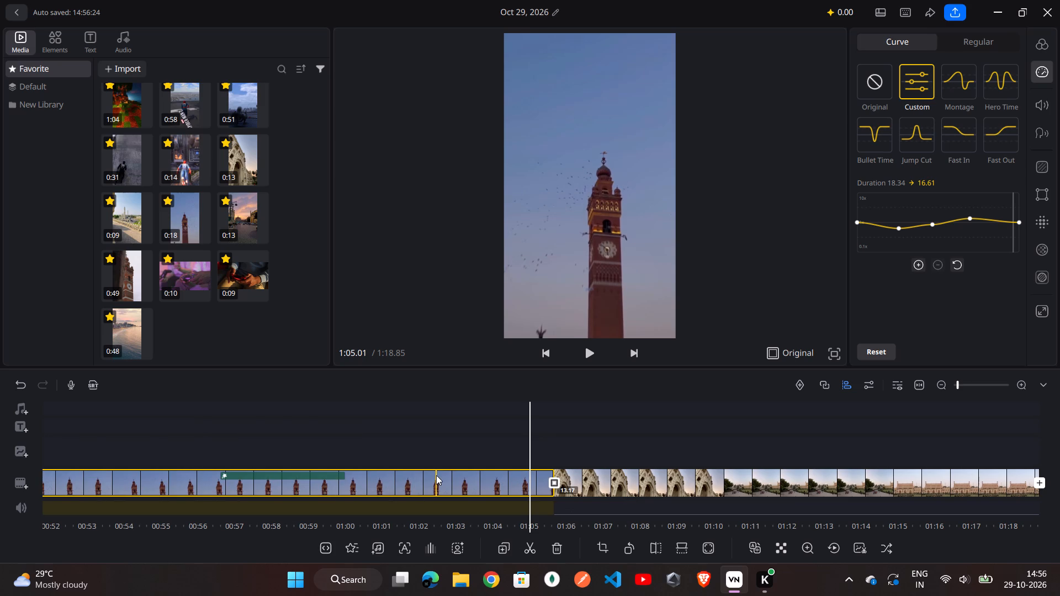
{"action": "left_click", "coordinate": [1041, 110]}
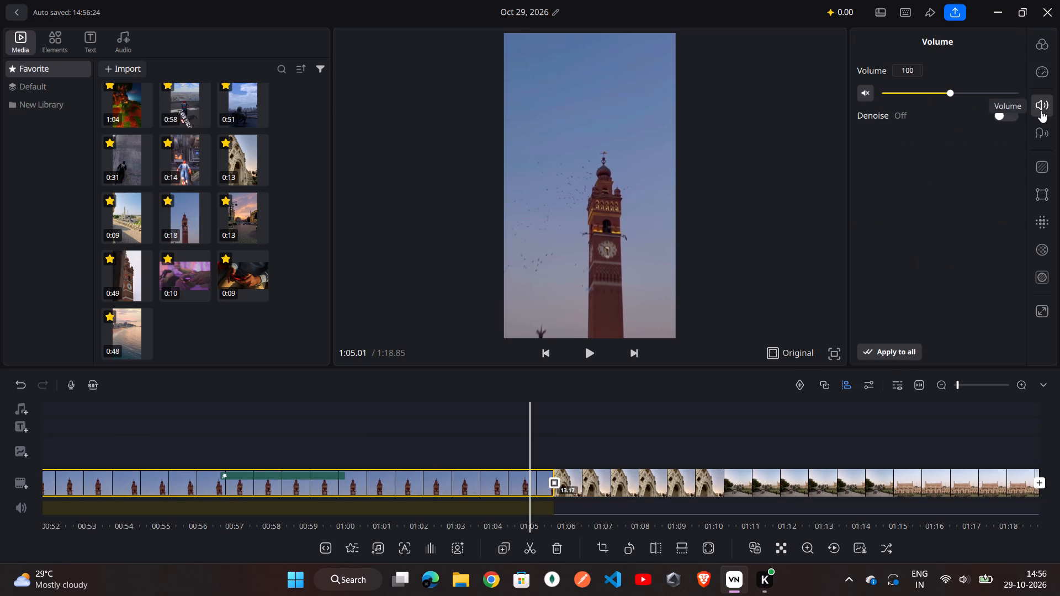
{"action": "left_click_drag", "start_coordinate": [945, 92], "coordinate": [873, 99]}
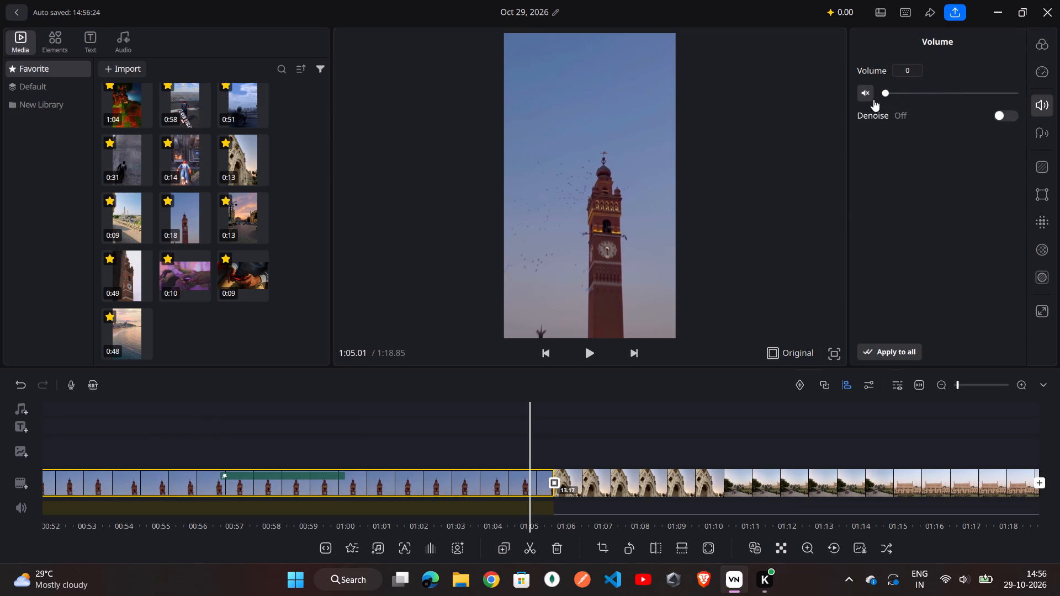
{"action": "left_click_drag", "start_coordinate": [873, 99], "coordinate": [868, 102]}
{"action": "right_click", "coordinate": [662, 455]}
Play back the transition from the evening clock tower clip into the arched monument clip.
{"action": "scroll", "coordinate": [583, 433], "scroll_direction": "right", "scroll_amount": 2}
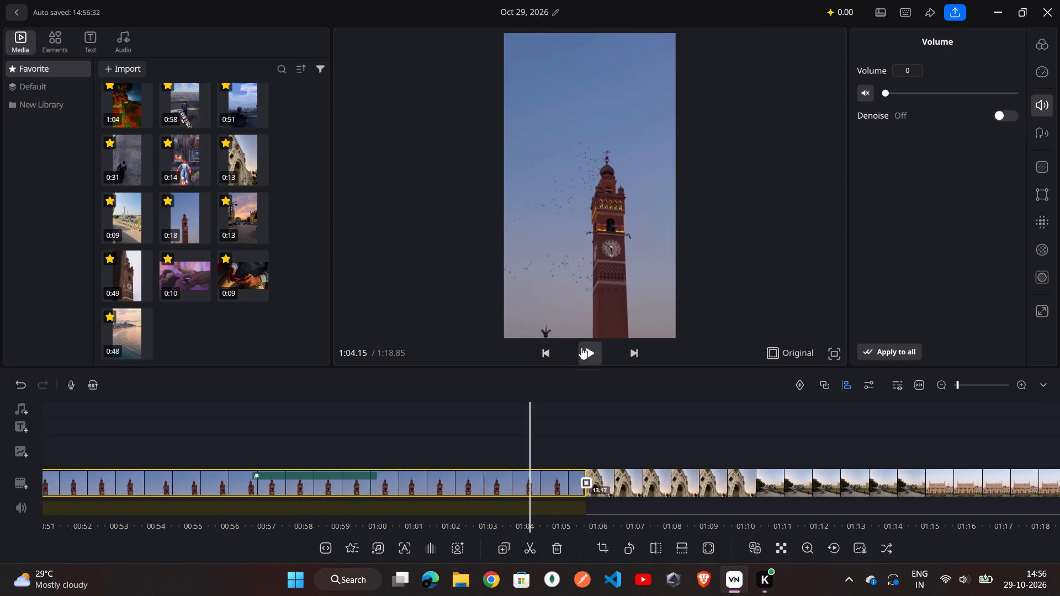
{"action": "left_click", "coordinate": [581, 348]}
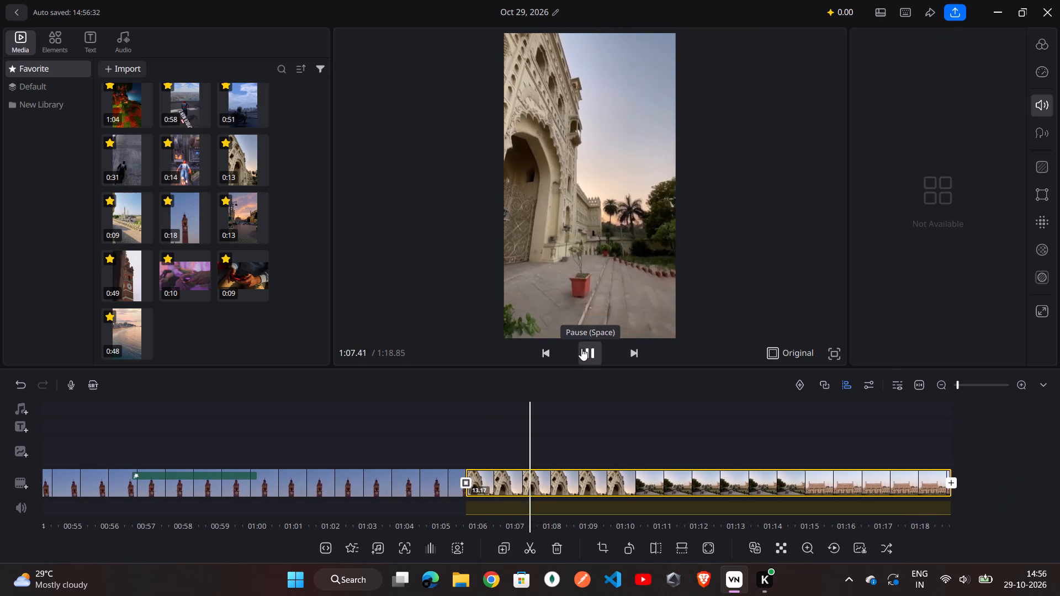
{"action": "left_click", "coordinate": [581, 348]}
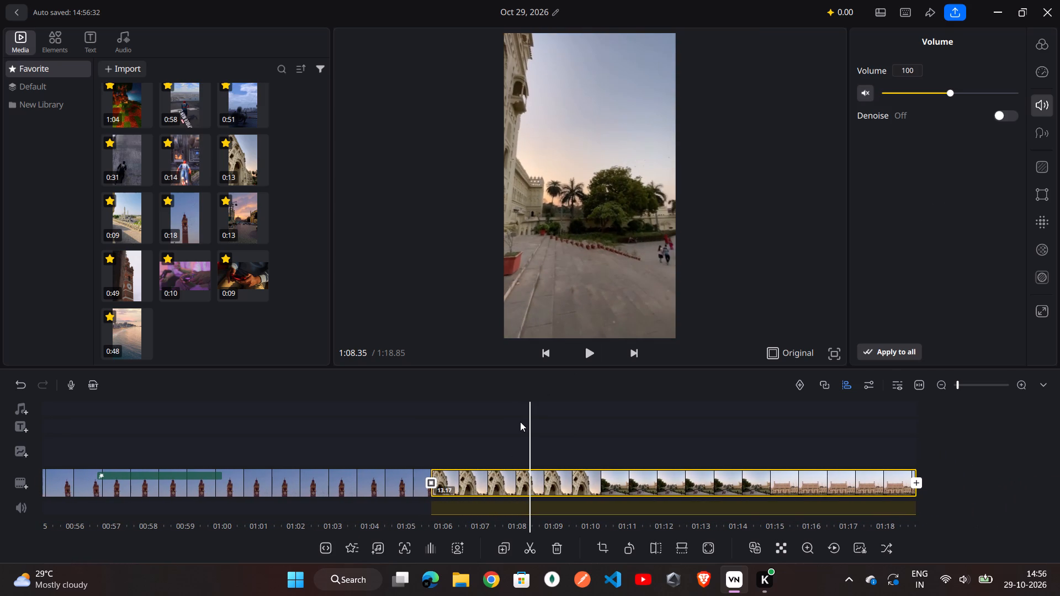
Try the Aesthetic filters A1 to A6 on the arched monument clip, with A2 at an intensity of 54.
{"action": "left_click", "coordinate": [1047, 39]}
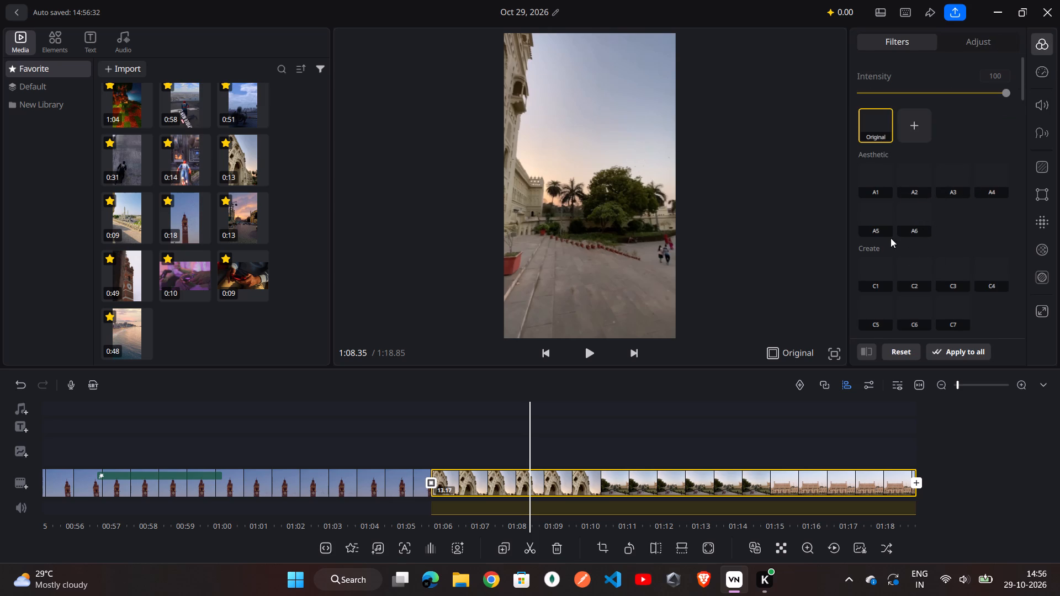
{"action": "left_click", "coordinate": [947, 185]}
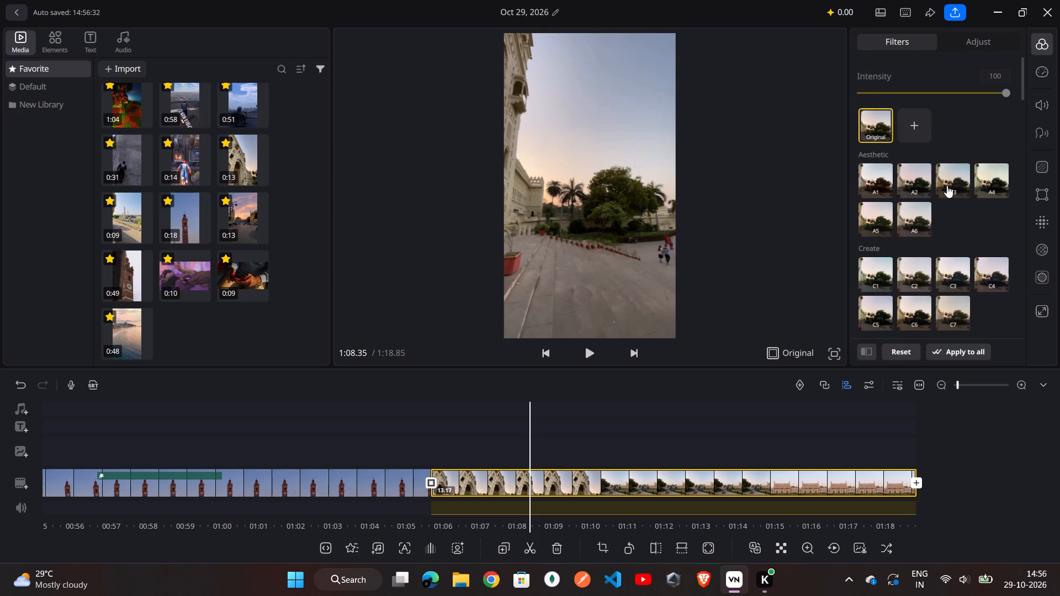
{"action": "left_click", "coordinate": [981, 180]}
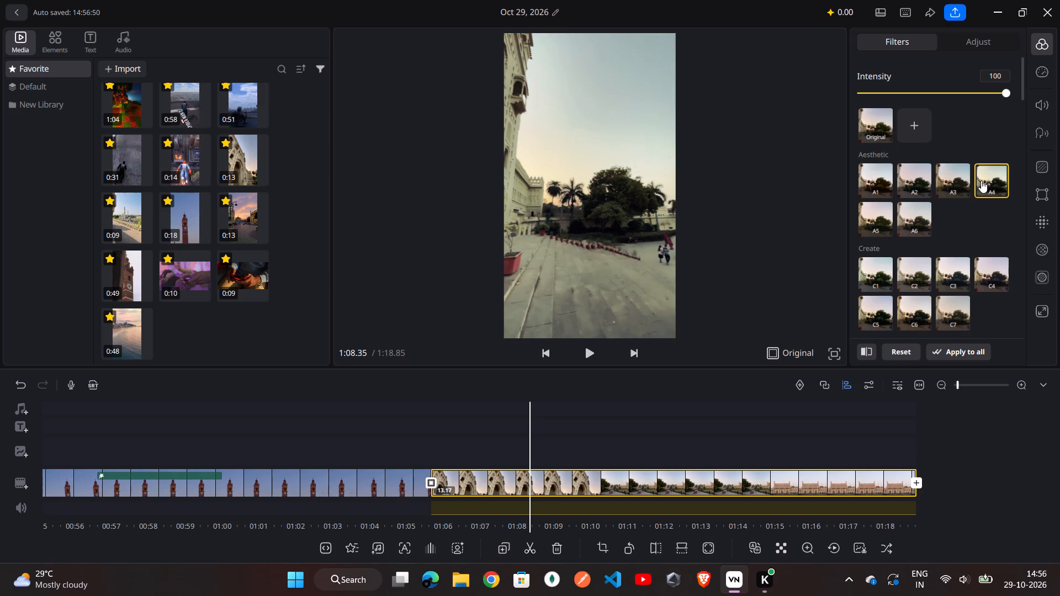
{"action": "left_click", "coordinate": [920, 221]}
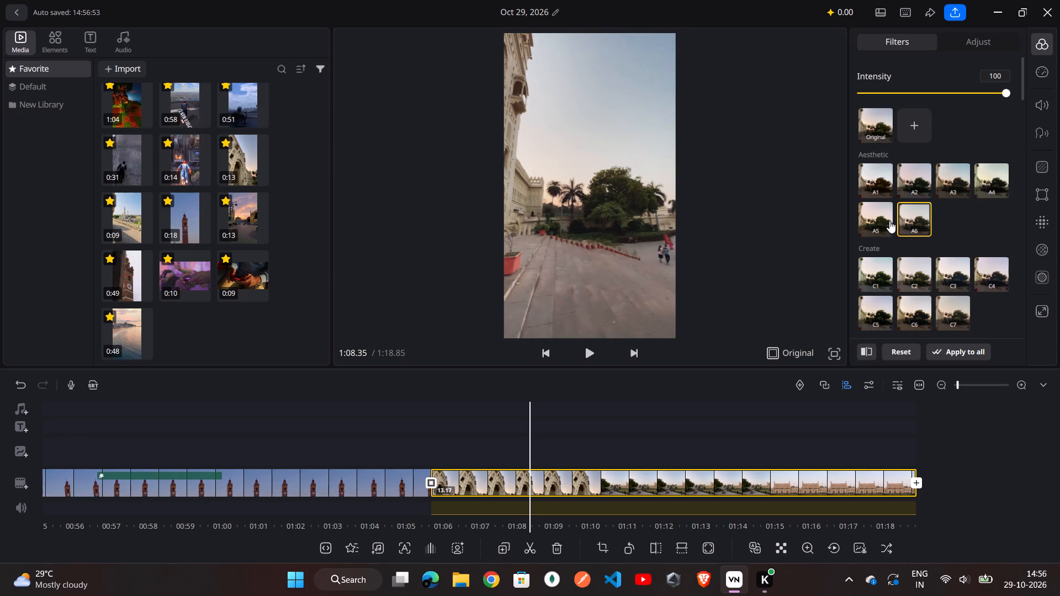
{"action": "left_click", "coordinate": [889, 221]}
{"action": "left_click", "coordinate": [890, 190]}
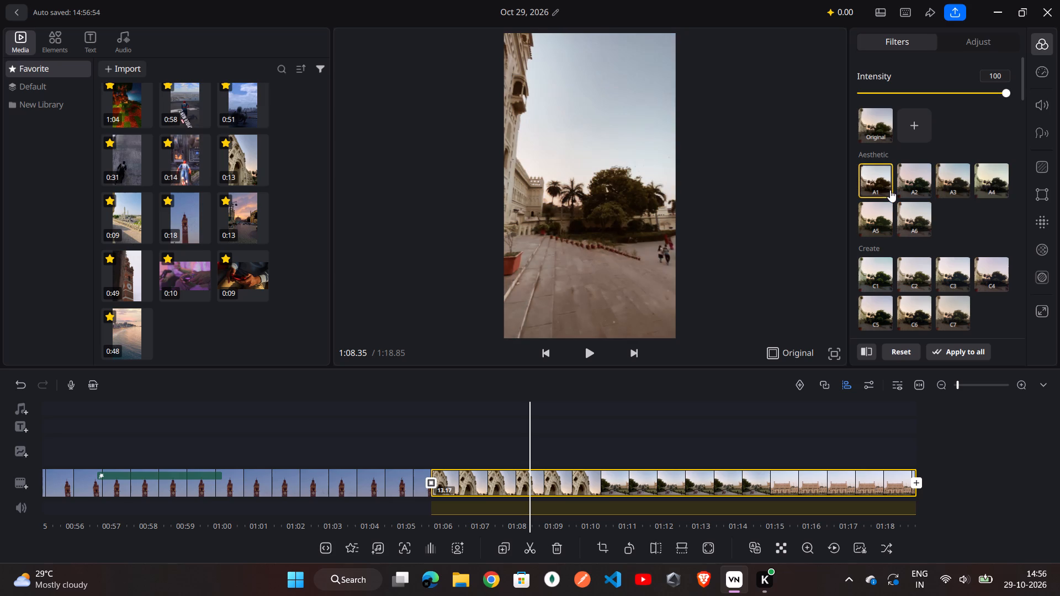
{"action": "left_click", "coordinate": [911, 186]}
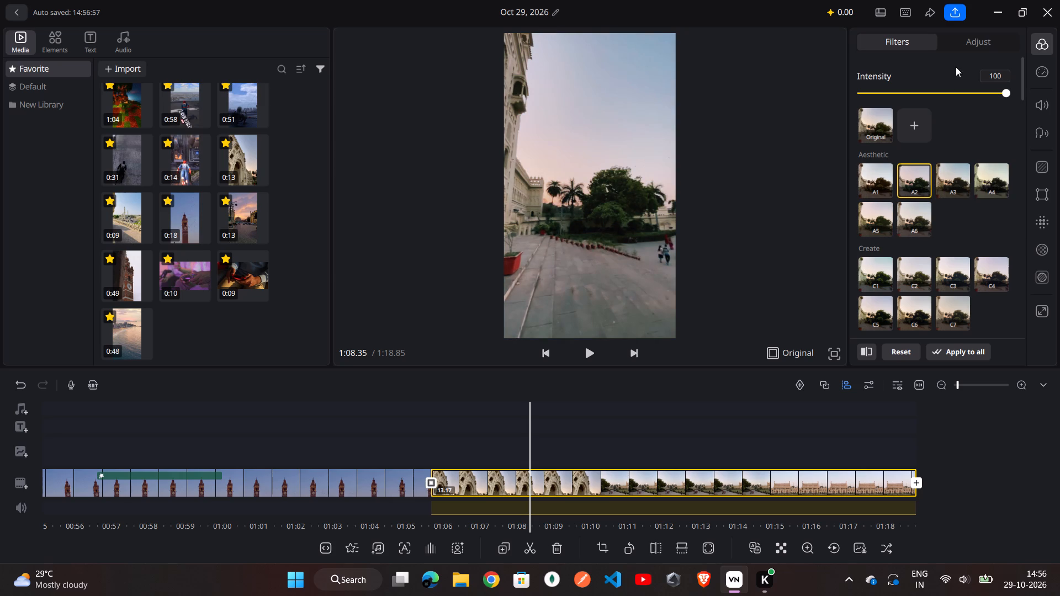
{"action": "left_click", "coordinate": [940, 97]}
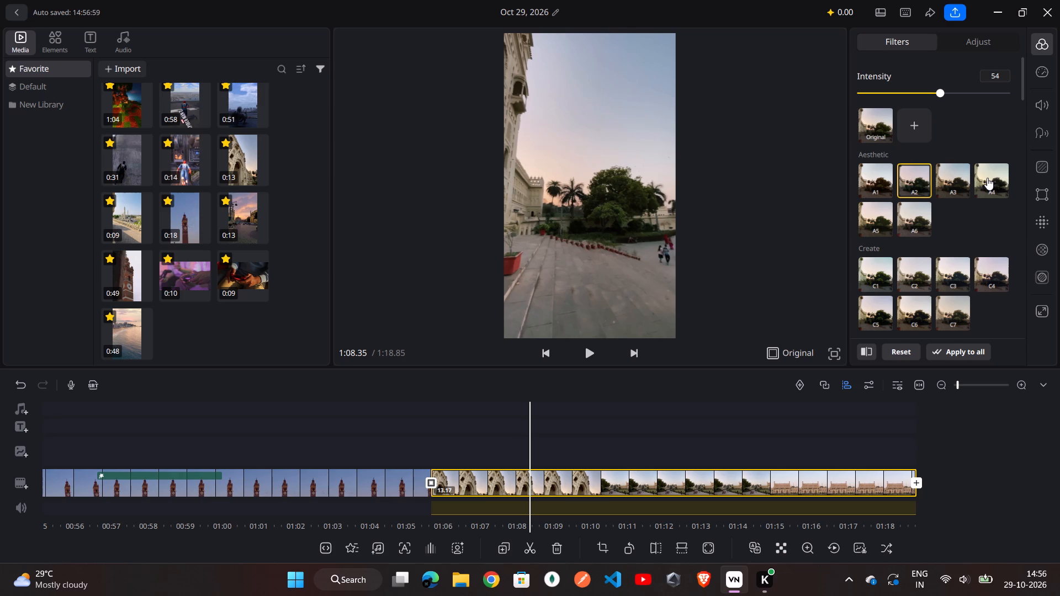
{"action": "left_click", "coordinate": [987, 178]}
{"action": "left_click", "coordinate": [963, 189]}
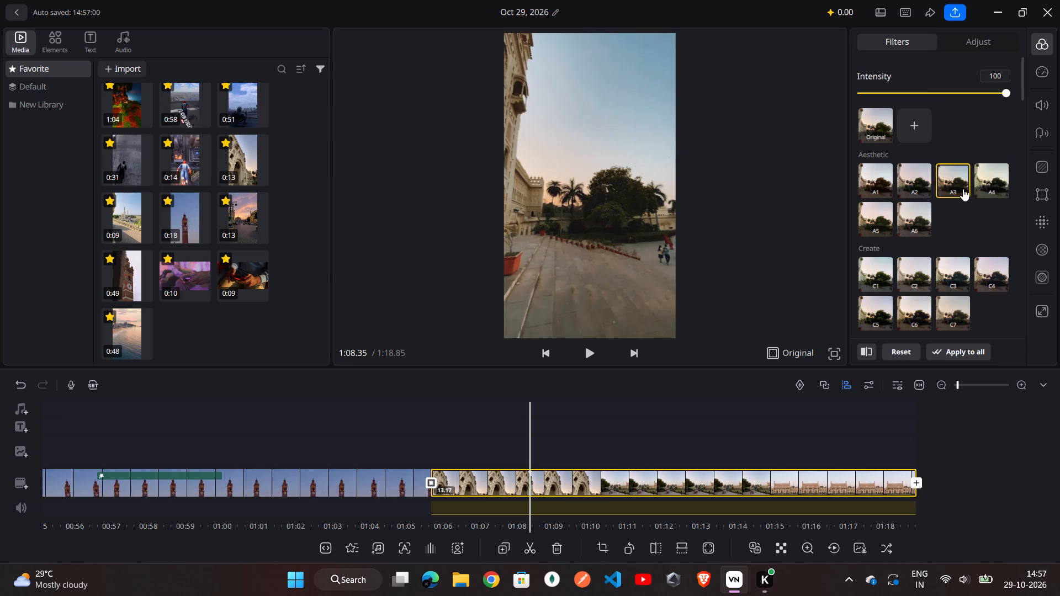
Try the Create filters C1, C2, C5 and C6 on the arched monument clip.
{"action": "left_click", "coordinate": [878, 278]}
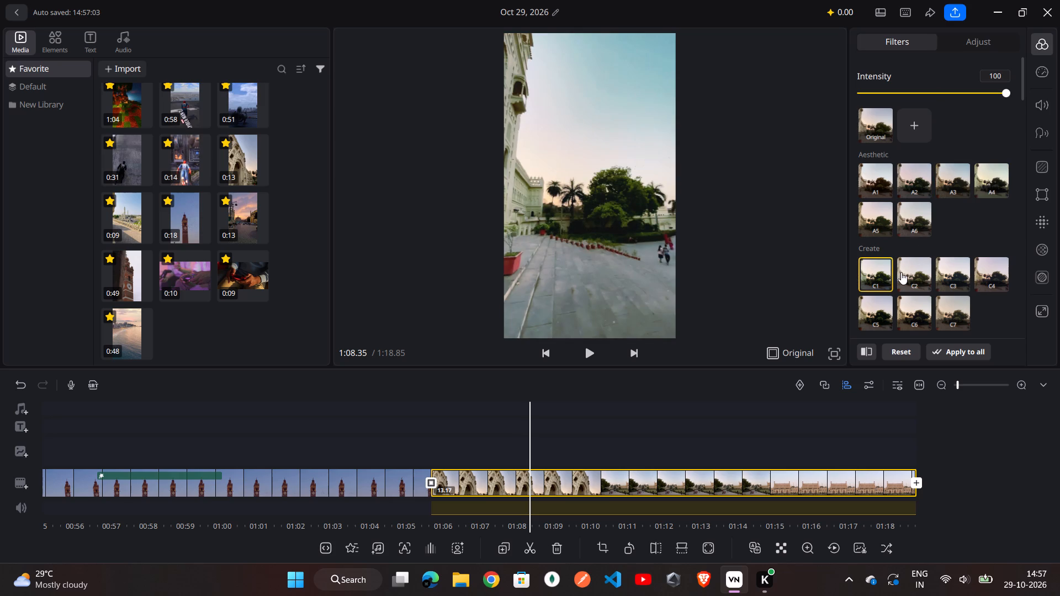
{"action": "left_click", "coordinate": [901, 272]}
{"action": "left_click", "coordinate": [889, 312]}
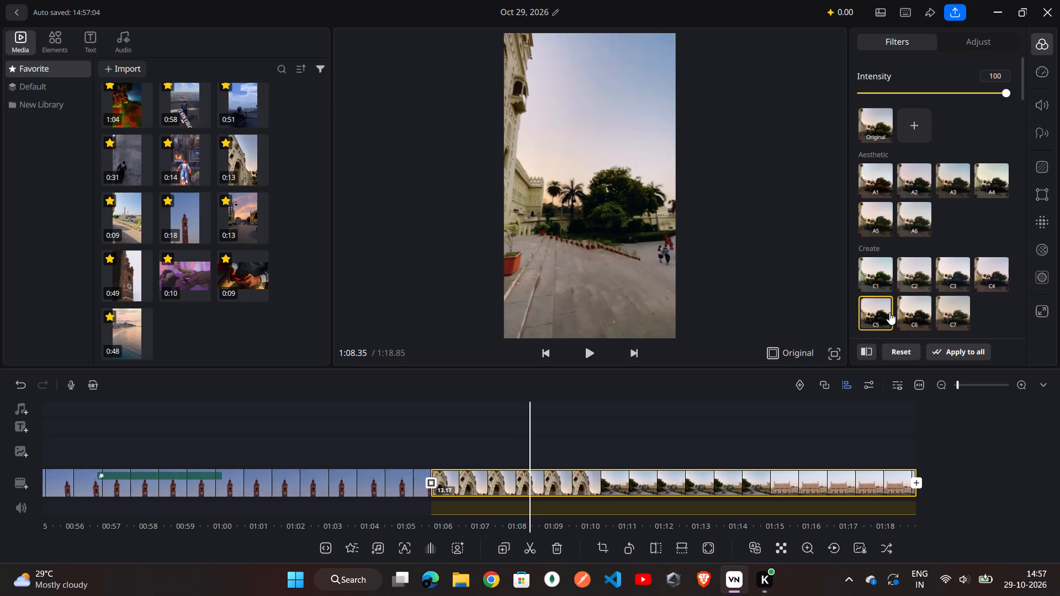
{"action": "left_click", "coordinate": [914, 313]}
Try the Lune filter L2 on the arched monument clip, and apply L3 instead.
{"action": "scroll", "coordinate": [930, 291], "scroll_direction": "down", "scroll_amount": 2}
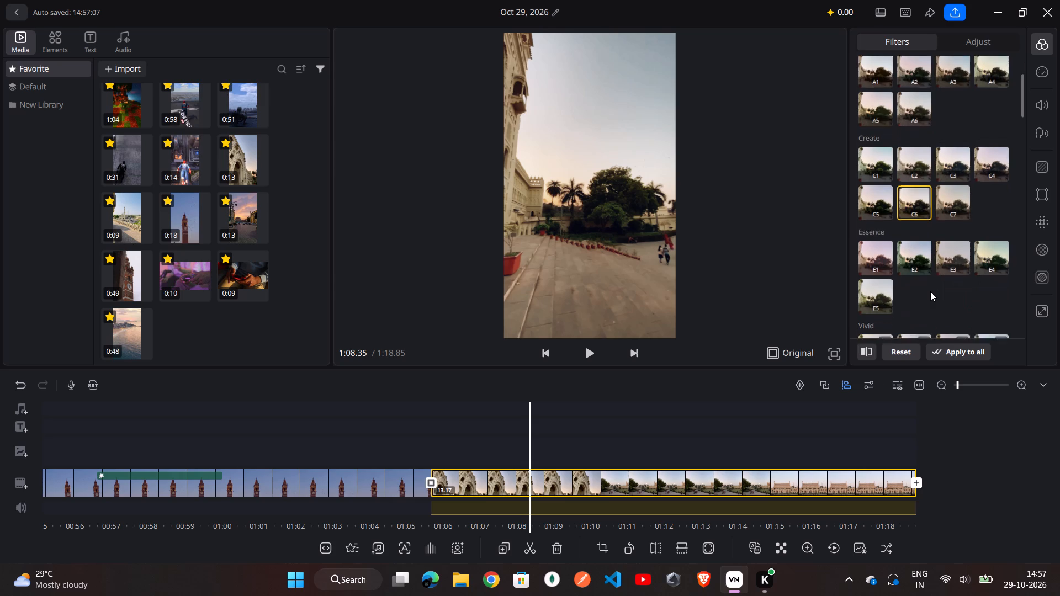
{"action": "scroll", "coordinate": [930, 291], "scroll_direction": "down", "scroll_amount": 3}
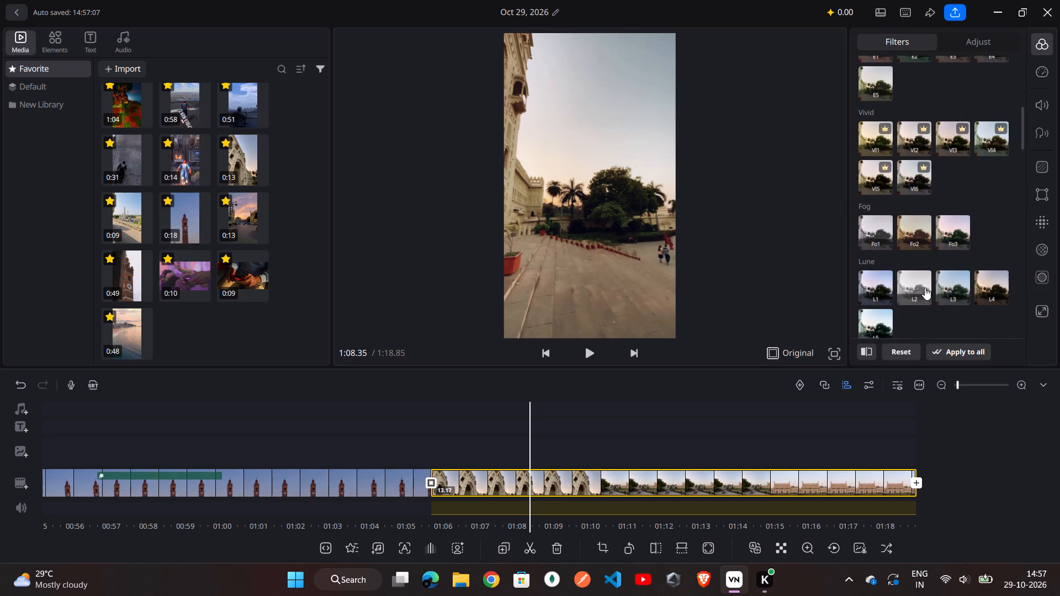
{"action": "left_click", "coordinate": [925, 288]}
{"action": "left_click", "coordinate": [941, 286]}
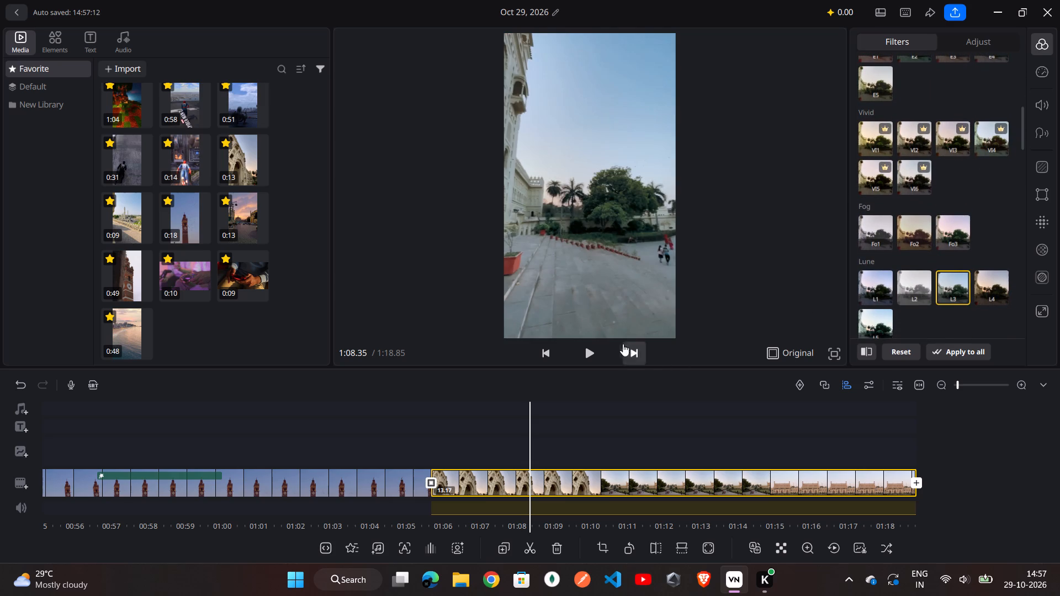
Play the arched monument clip to review the L3 filter.
{"action": "left_click", "coordinate": [590, 354]}
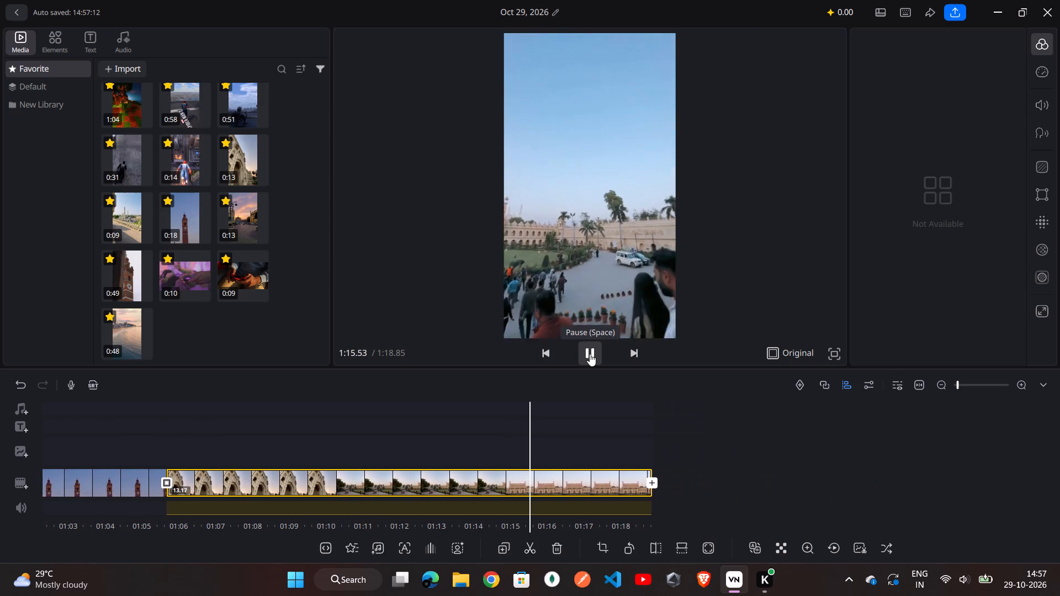
Split the monument and crafts montage clip before the clock tower clip at 0:46.37, in the white hoop embroidery shot.
{"action": "scroll", "coordinate": [502, 446], "scroll_direction": "right", "scroll_amount": 5}
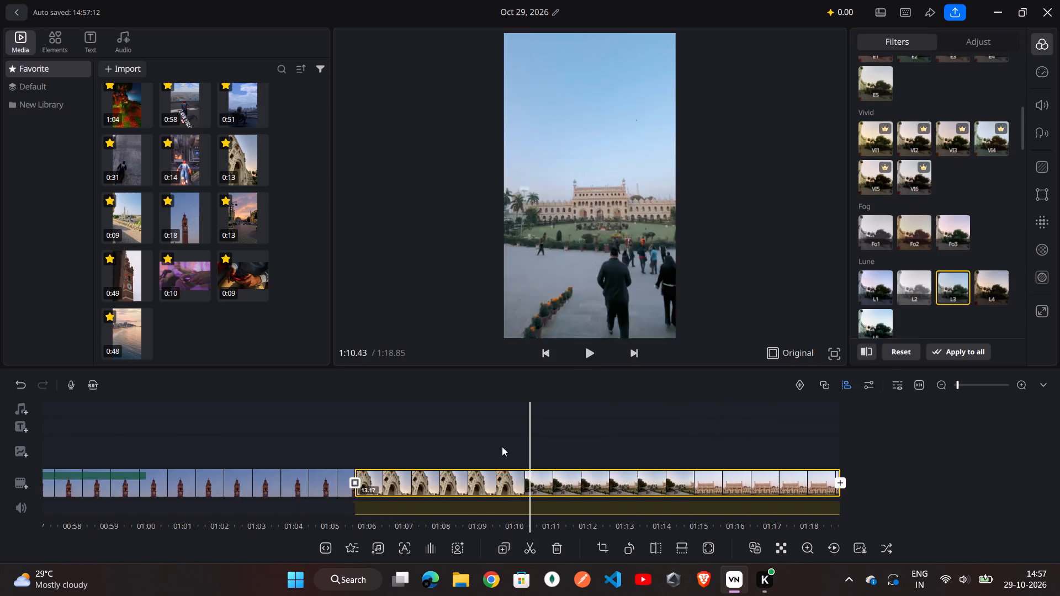
{"action": "scroll", "coordinate": [502, 446], "scroll_direction": "right", "scroll_amount": 5}
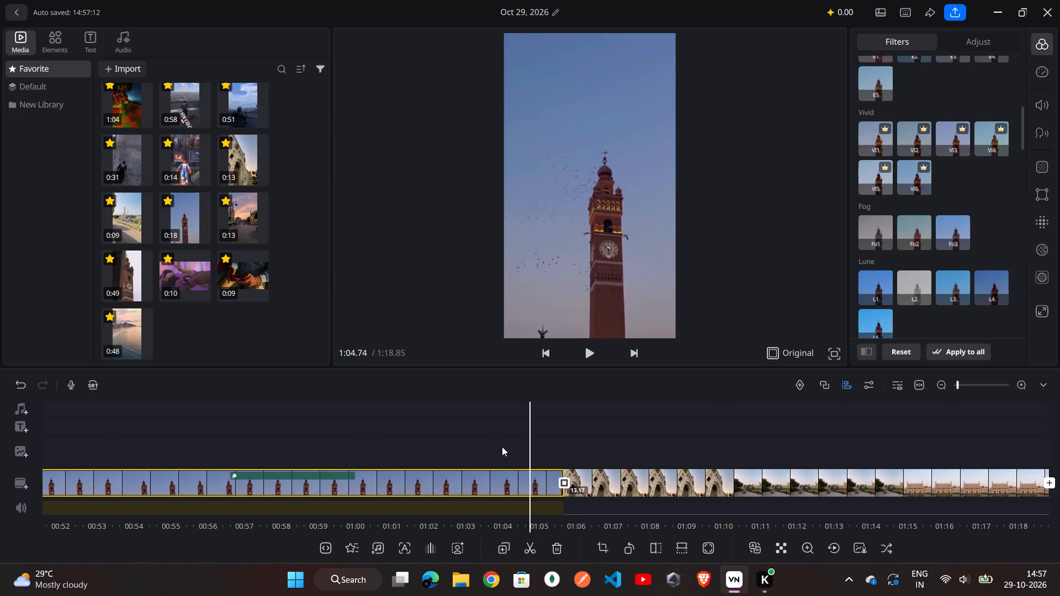
{"action": "scroll", "coordinate": [502, 446], "scroll_direction": "right", "scroll_amount": 8}
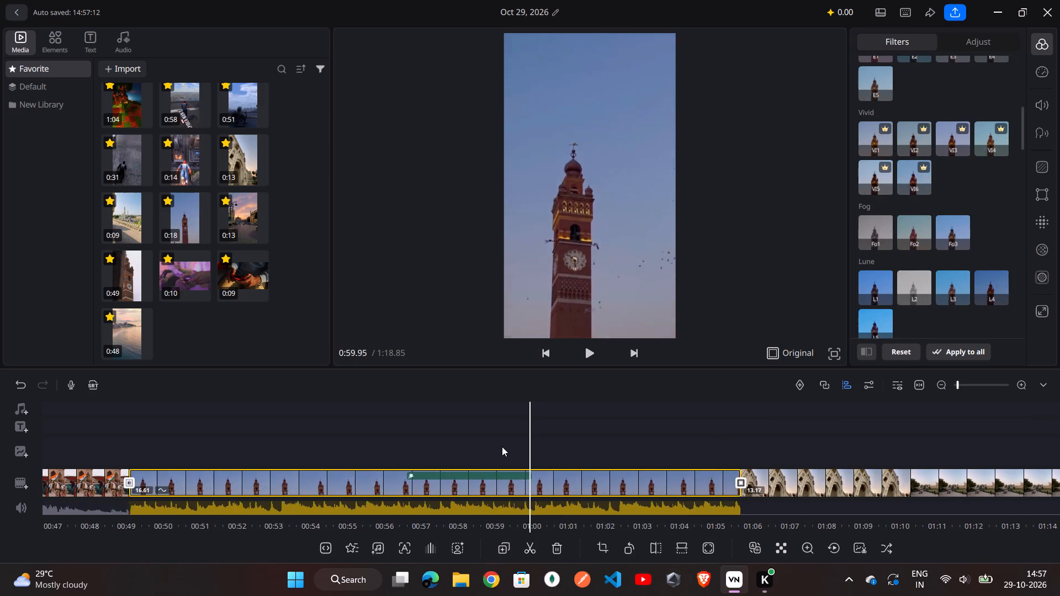
{"action": "scroll", "coordinate": [502, 446], "scroll_direction": "right", "scroll_amount": 8}
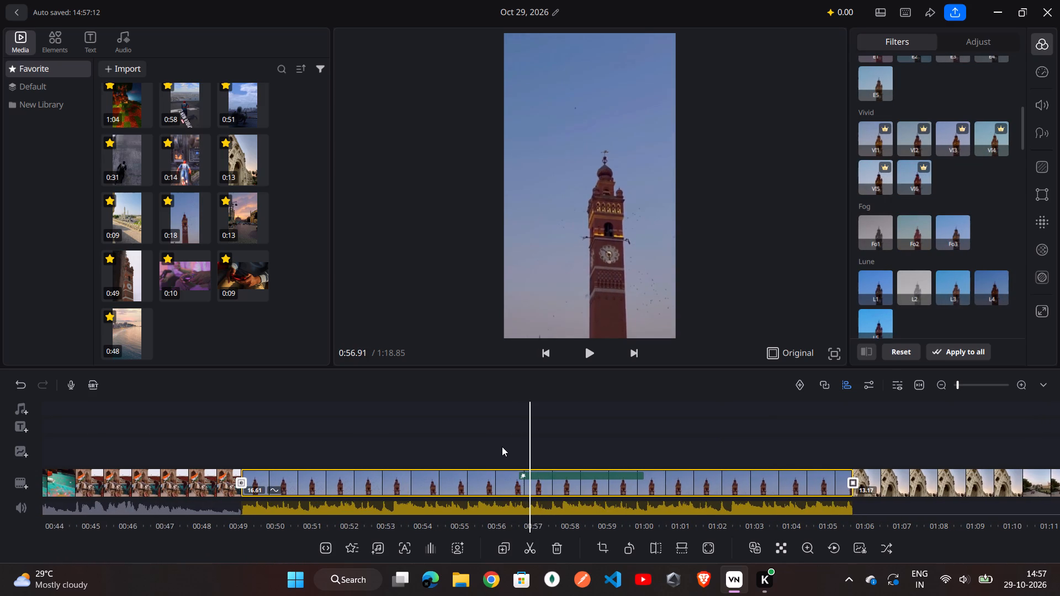
{"action": "scroll", "coordinate": [502, 446], "scroll_direction": "right", "scroll_amount": 6}
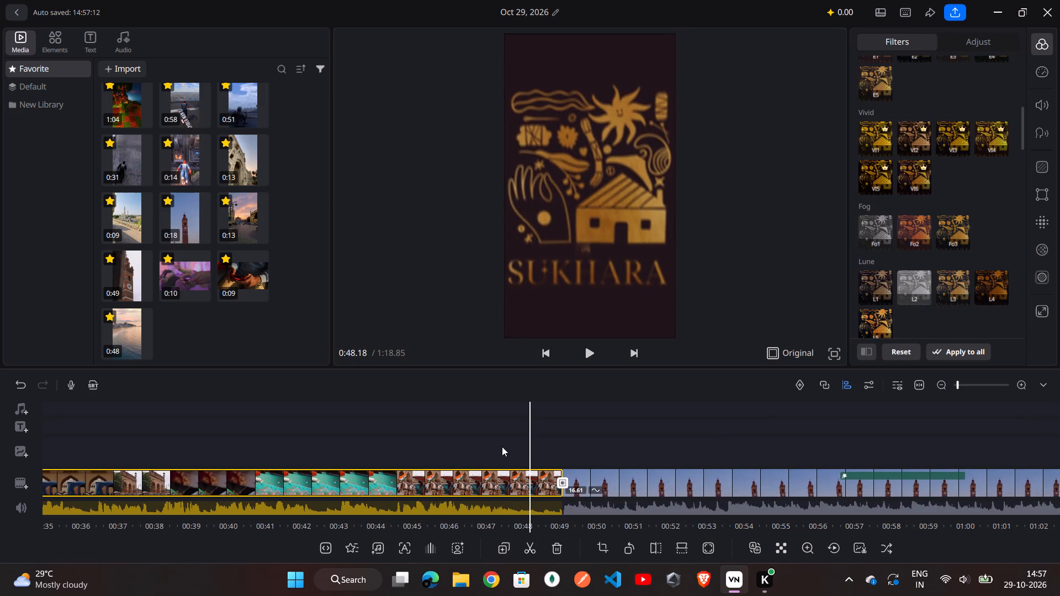
{"action": "scroll", "coordinate": [502, 446], "scroll_direction": "right", "scroll_amount": 2}
{"action": "scroll", "coordinate": [502, 446], "scroll_direction": "left", "scroll_amount": 1}
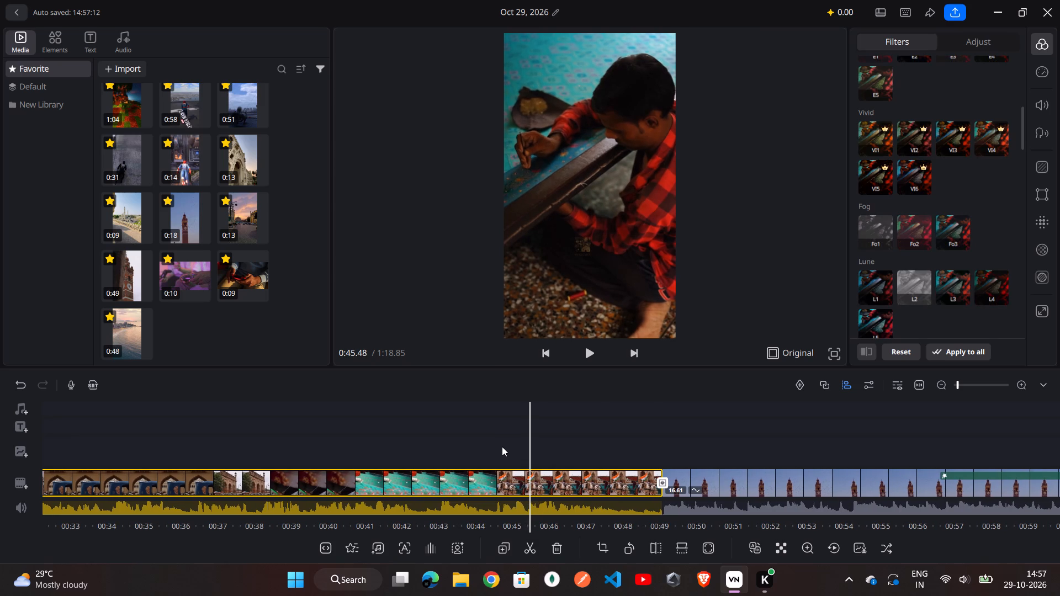
{"action": "scroll", "coordinate": [502, 446], "scroll_direction": "left", "scroll_amount": 1}
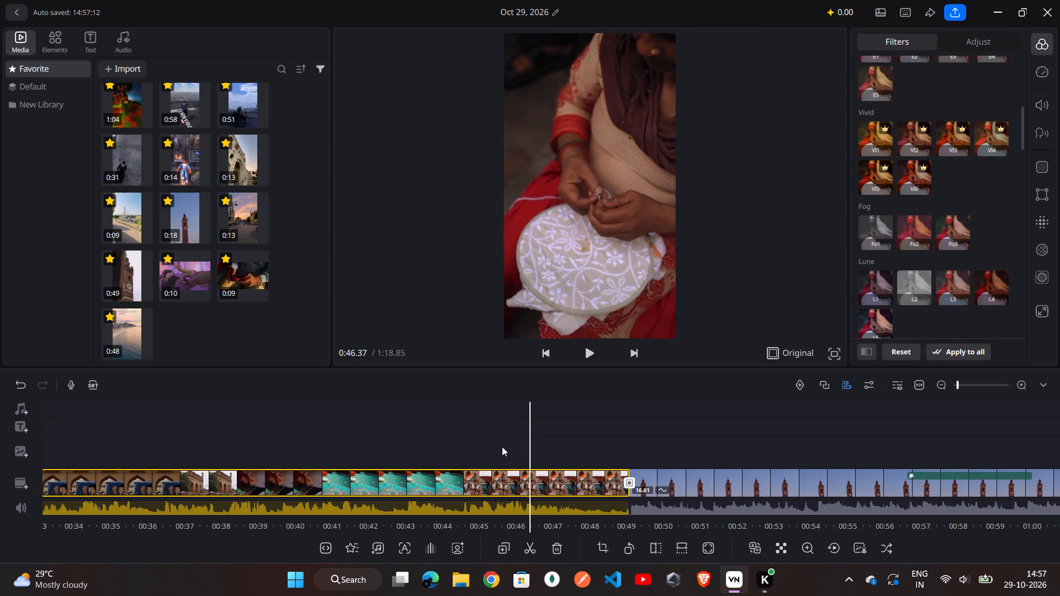
{"action": "key", "text": "ctrl+b"}
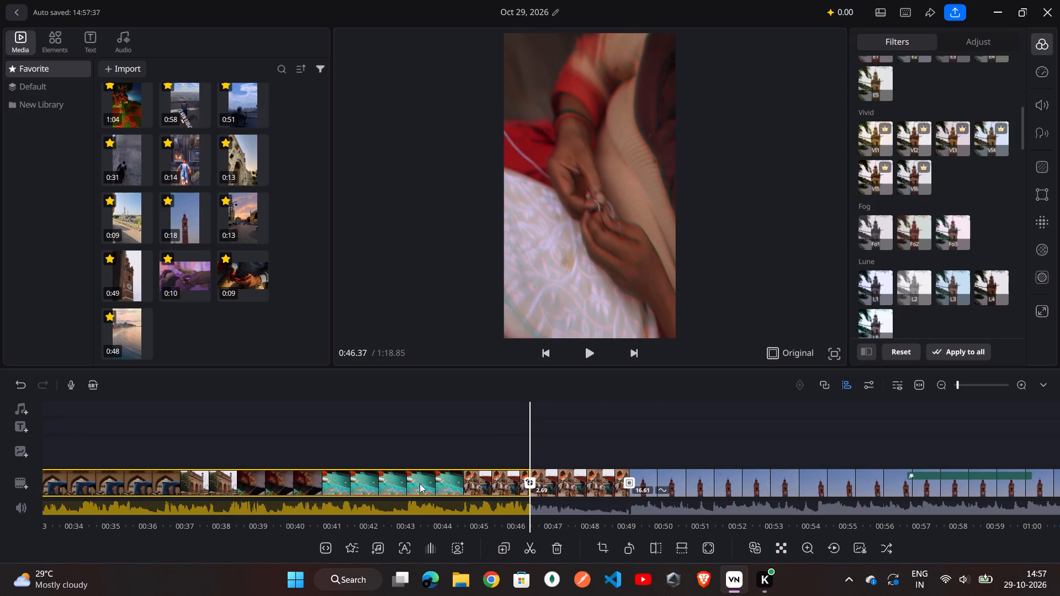
Split the montage clip again at 0:44.04, at the horse carriage shot.
{"action": "scroll", "coordinate": [420, 482], "scroll_direction": "right", "scroll_amount": 4}
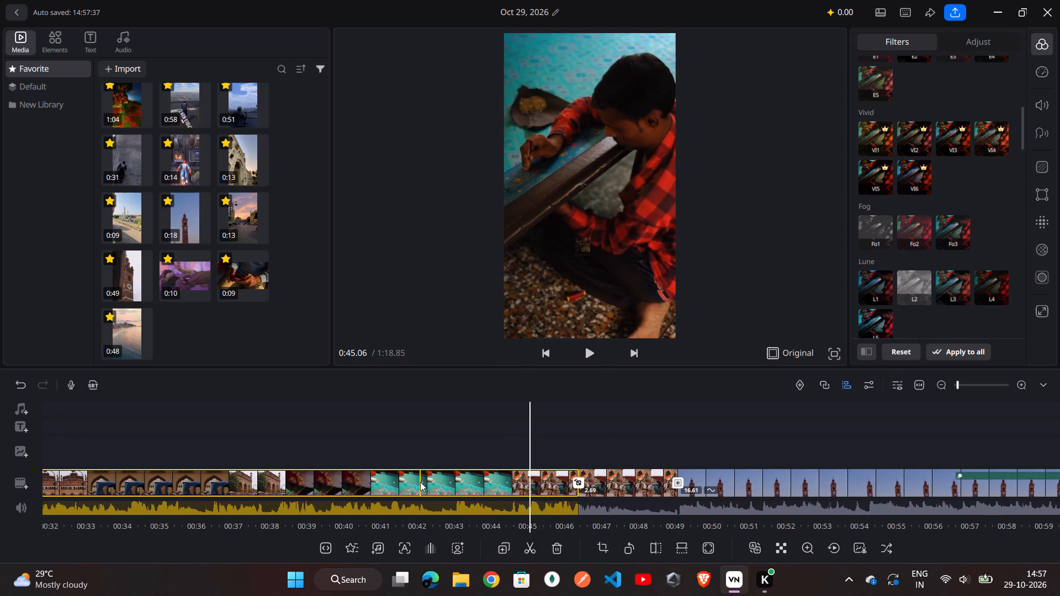
{"action": "scroll", "coordinate": [420, 482], "scroll_direction": "right", "scroll_amount": 3}
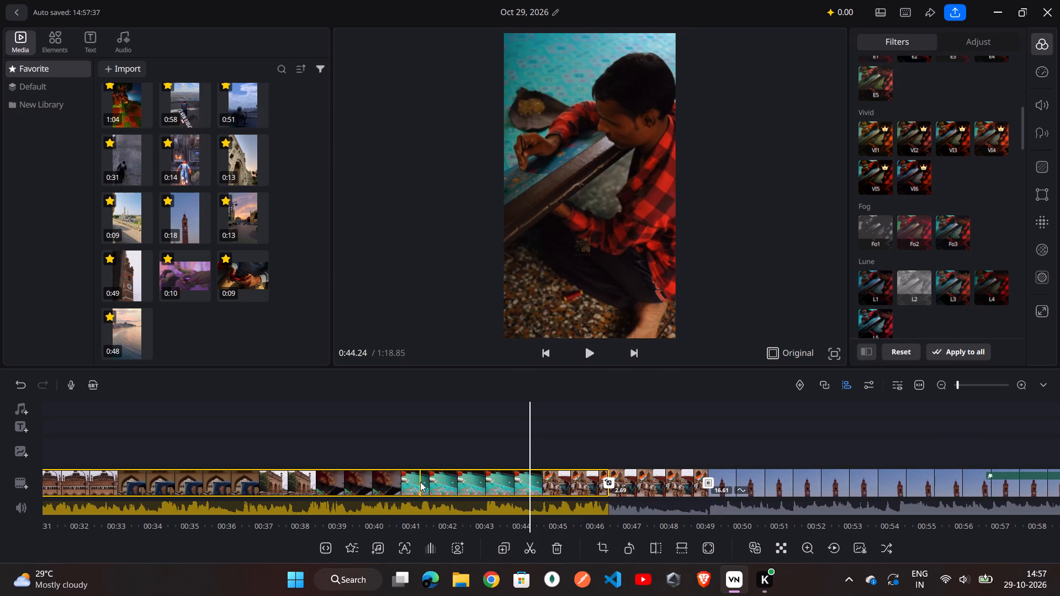
{"action": "scroll", "coordinate": [420, 482], "scroll_direction": "right", "scroll_amount": 1}
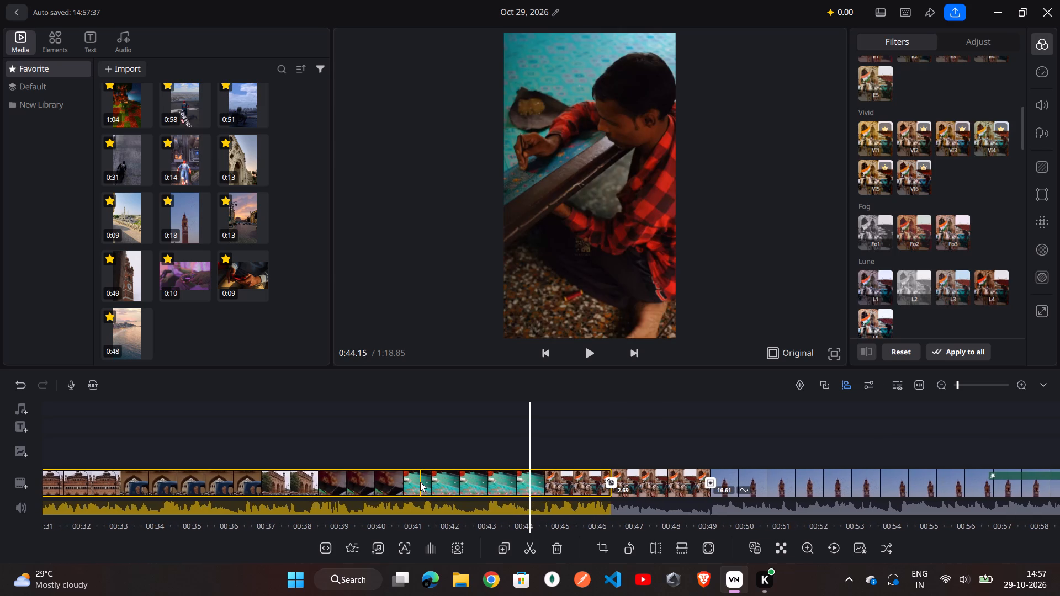
{"action": "scroll", "coordinate": [420, 482], "scroll_direction": "right", "scroll_amount": 1}
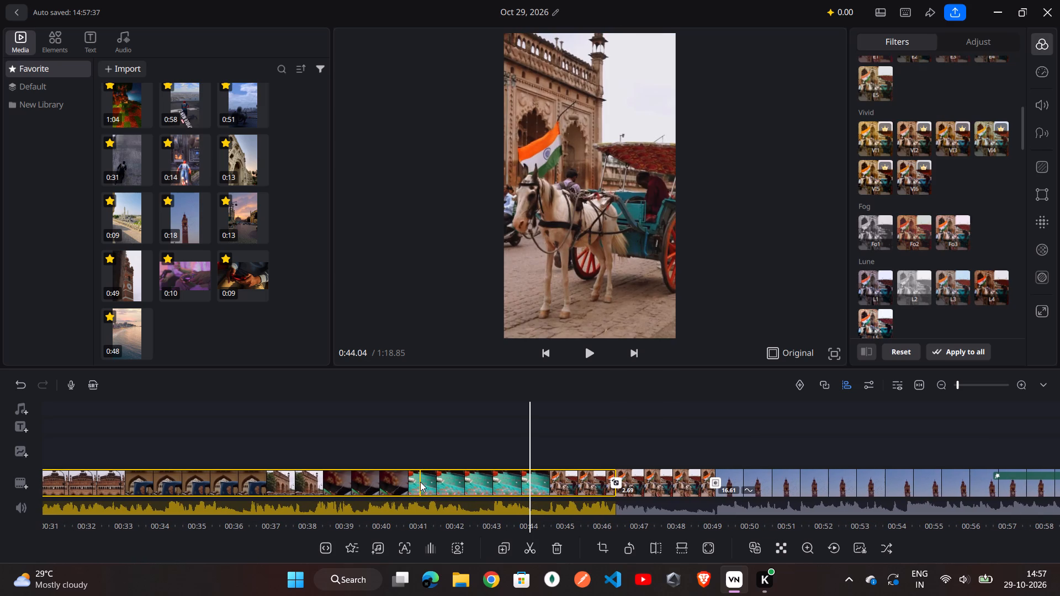
{"action": "key", "text": "ctrl+b"}
Split the remaining montage clip at 0:35.91, at the end of the arched gateway shot before the green hoop embroidery.
{"action": "scroll", "coordinate": [380, 466], "scroll_direction": "right", "scroll_amount": 1}
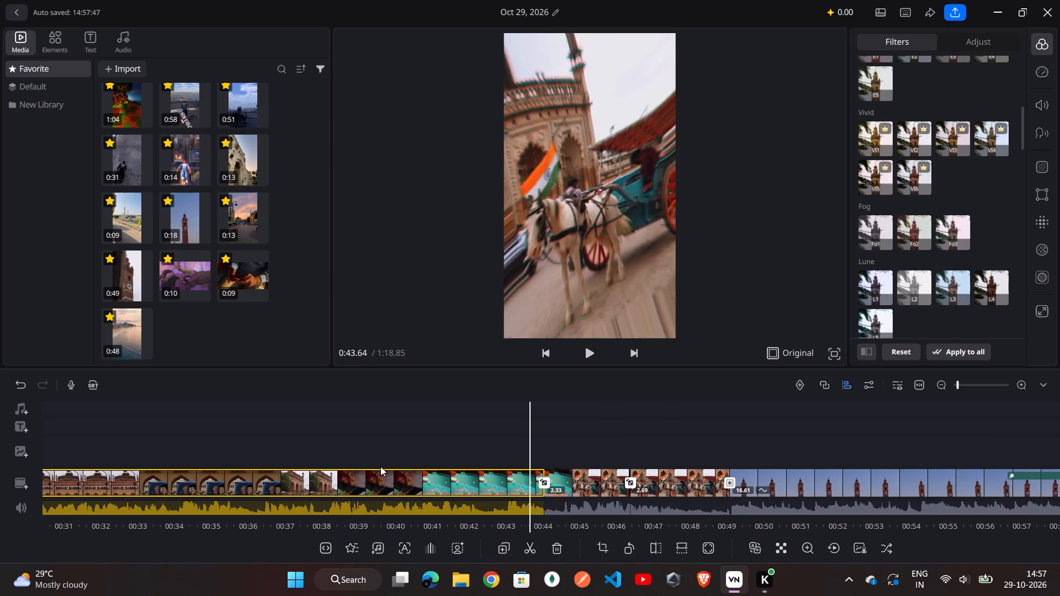
{"action": "scroll", "coordinate": [380, 466], "scroll_direction": "right", "scroll_amount": 2}
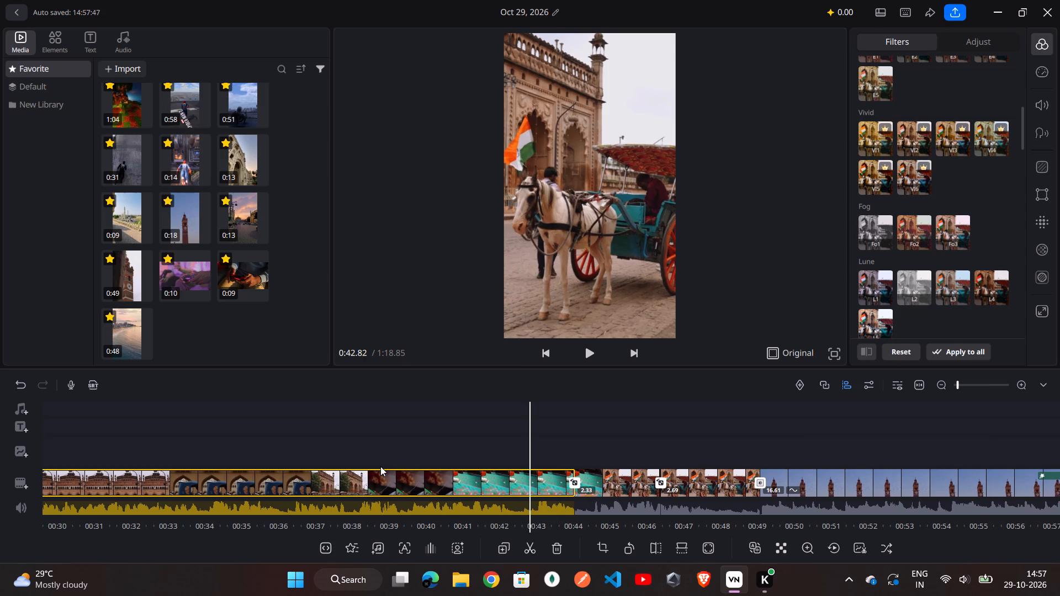
{"action": "scroll", "coordinate": [380, 466], "scroll_direction": "right", "scroll_amount": 2}
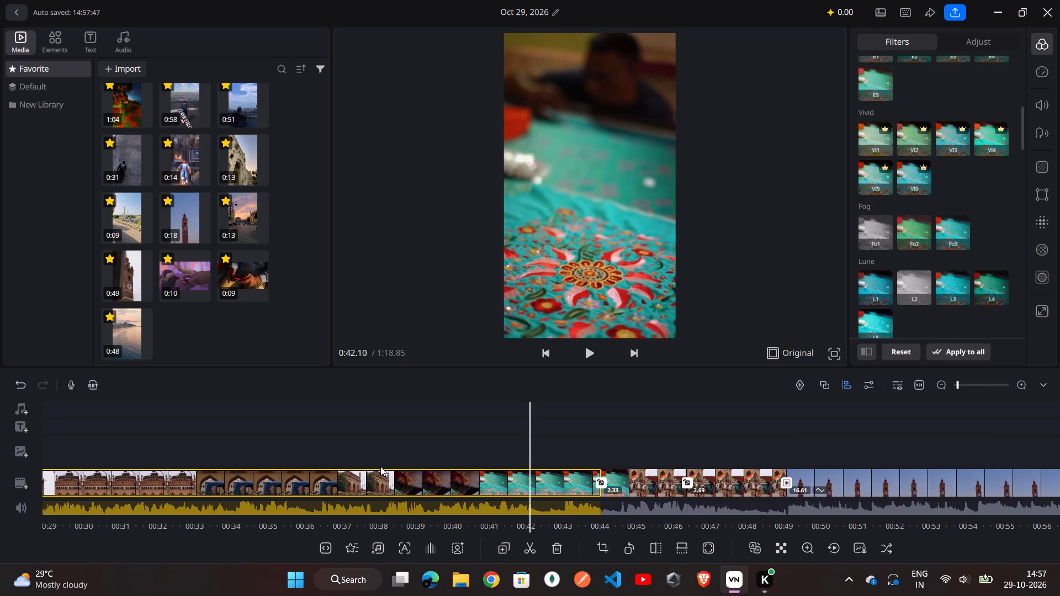
{"action": "scroll", "coordinate": [380, 466], "scroll_direction": "right", "scroll_amount": 1}
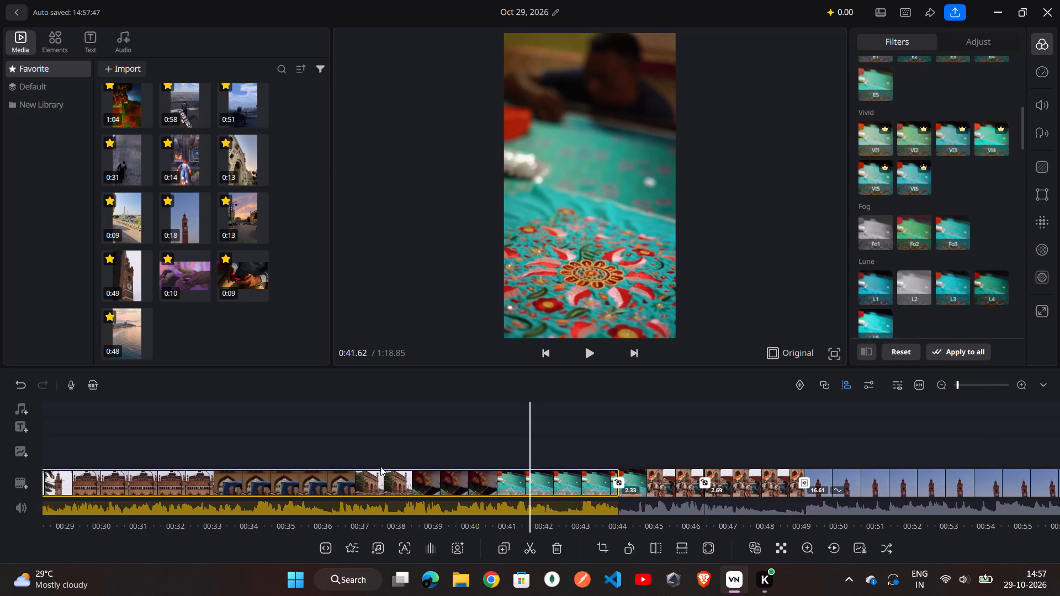
{"action": "scroll", "coordinate": [380, 466], "scroll_direction": "right", "scroll_amount": 2}
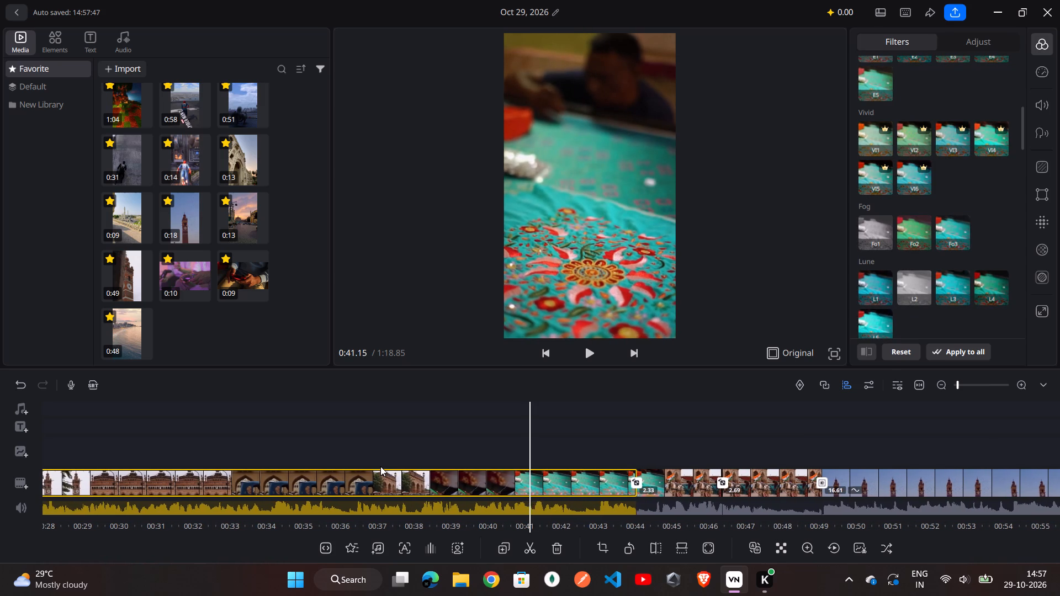
{"action": "scroll", "coordinate": [380, 466], "scroll_direction": "right", "scroll_amount": 2}
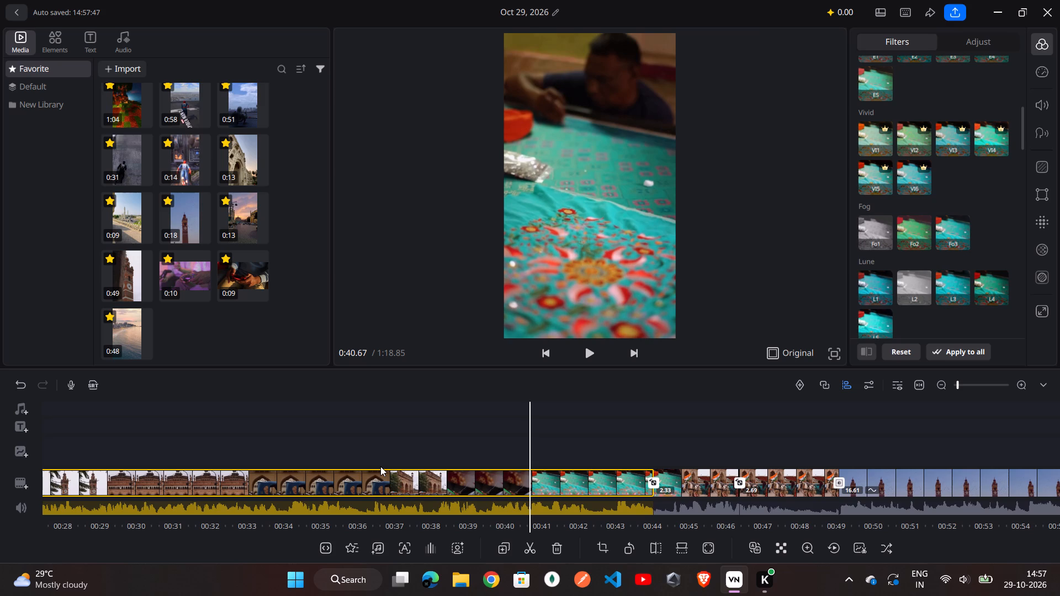
{"action": "scroll", "coordinate": [380, 466], "scroll_direction": "right", "scroll_amount": 2}
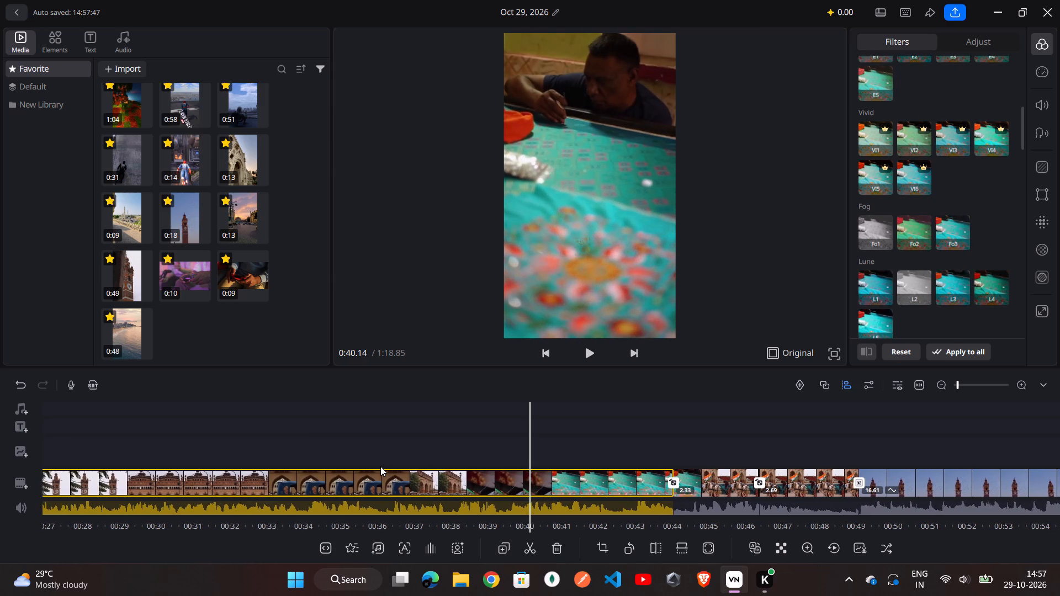
{"action": "scroll", "coordinate": [380, 466], "scroll_direction": "right", "scroll_amount": 3}
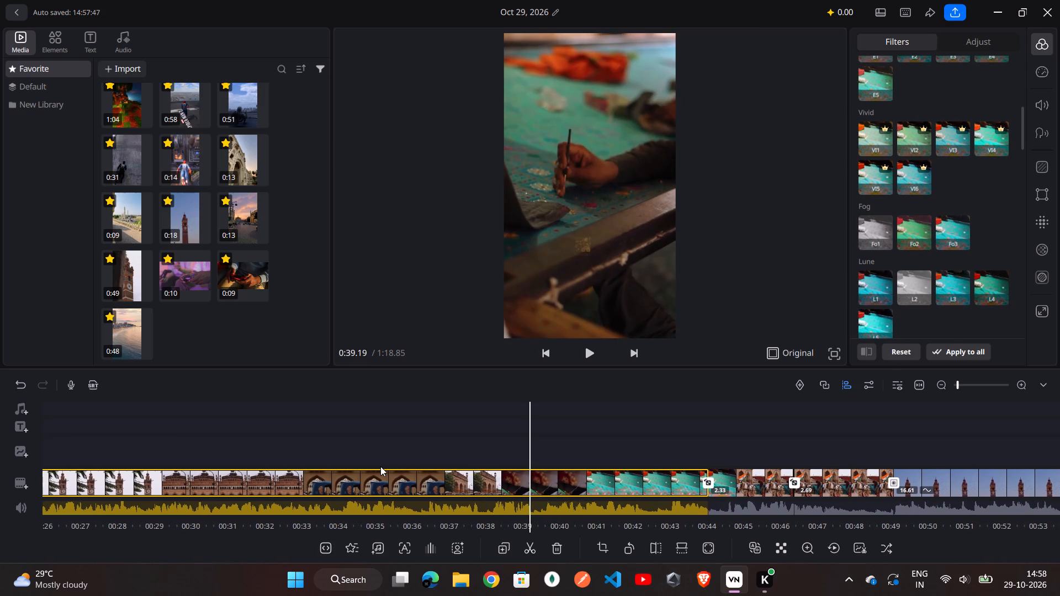
{"action": "scroll", "coordinate": [380, 466], "scroll_direction": "right", "scroll_amount": 1}
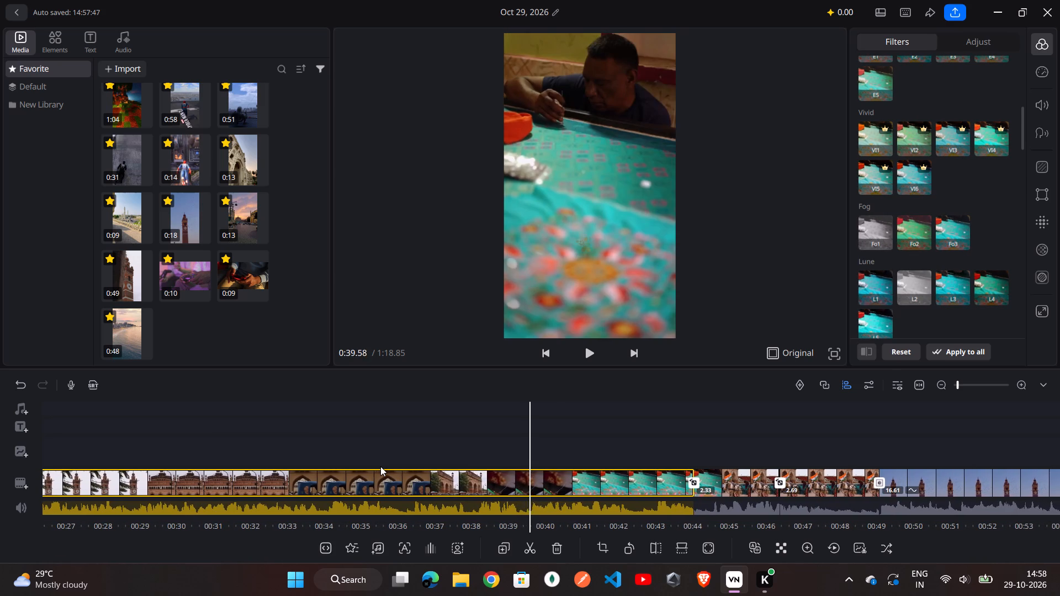
{"action": "scroll", "coordinate": [380, 466], "scroll_direction": "right", "scroll_amount": 2}
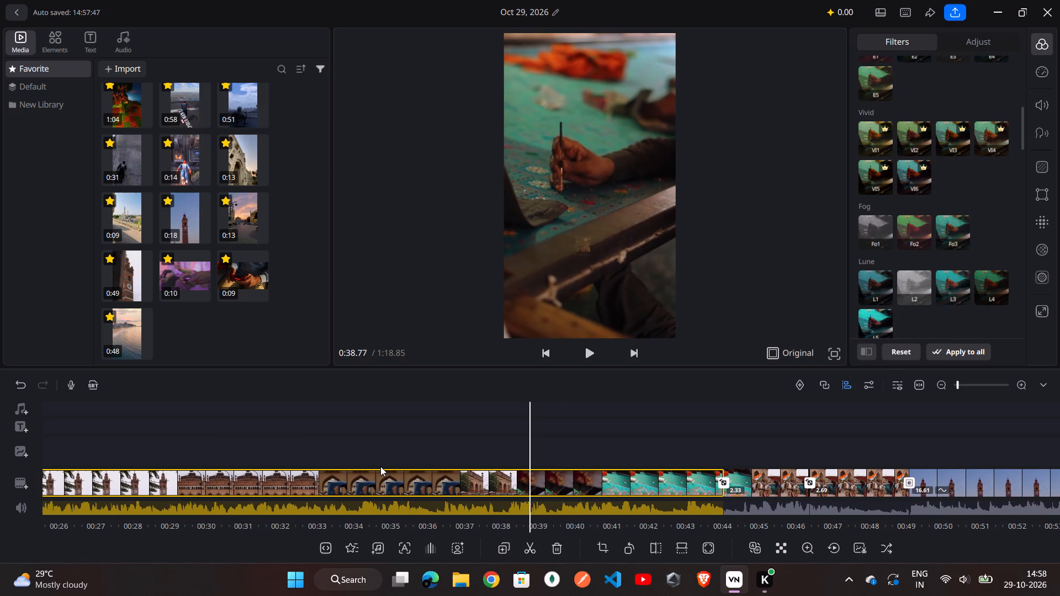
{"action": "scroll", "coordinate": [380, 466], "scroll_direction": "right", "scroll_amount": 3}
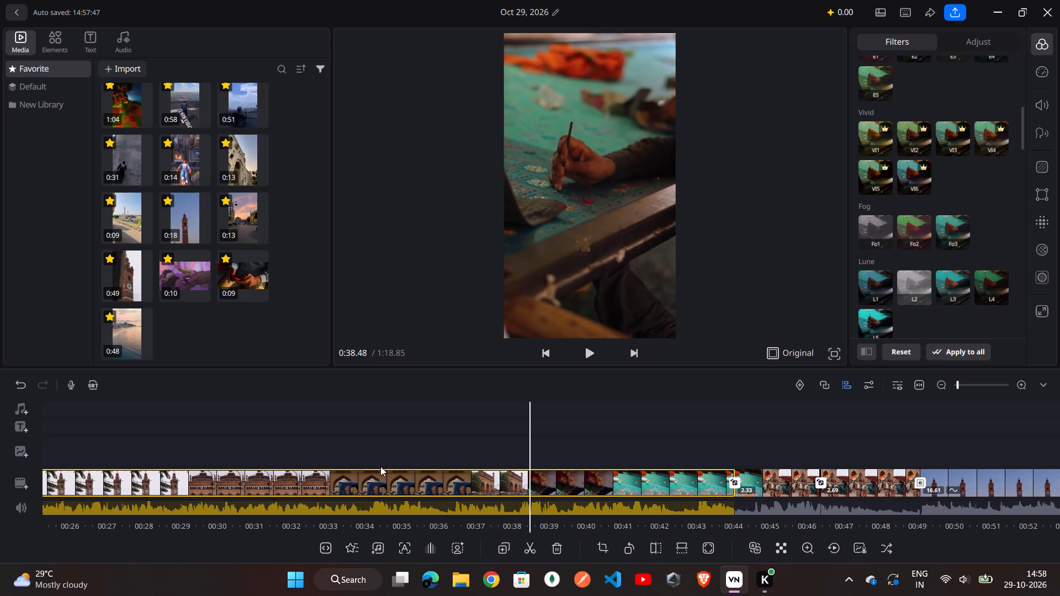
{"action": "scroll", "coordinate": [380, 466], "scroll_direction": "right", "scroll_amount": 2}
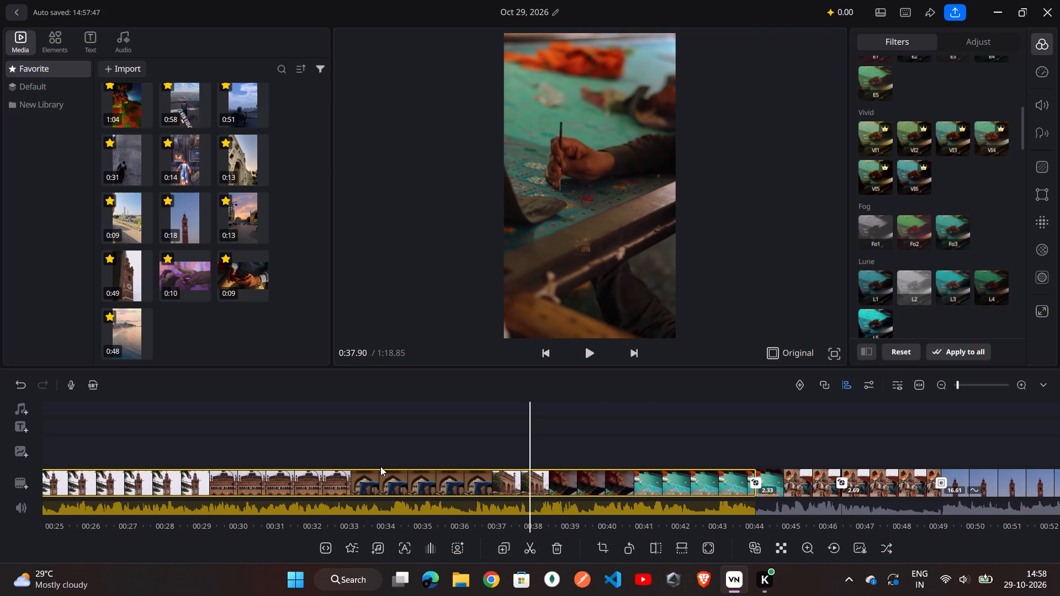
{"action": "scroll", "coordinate": [380, 466], "scroll_direction": "right", "scroll_amount": 1}
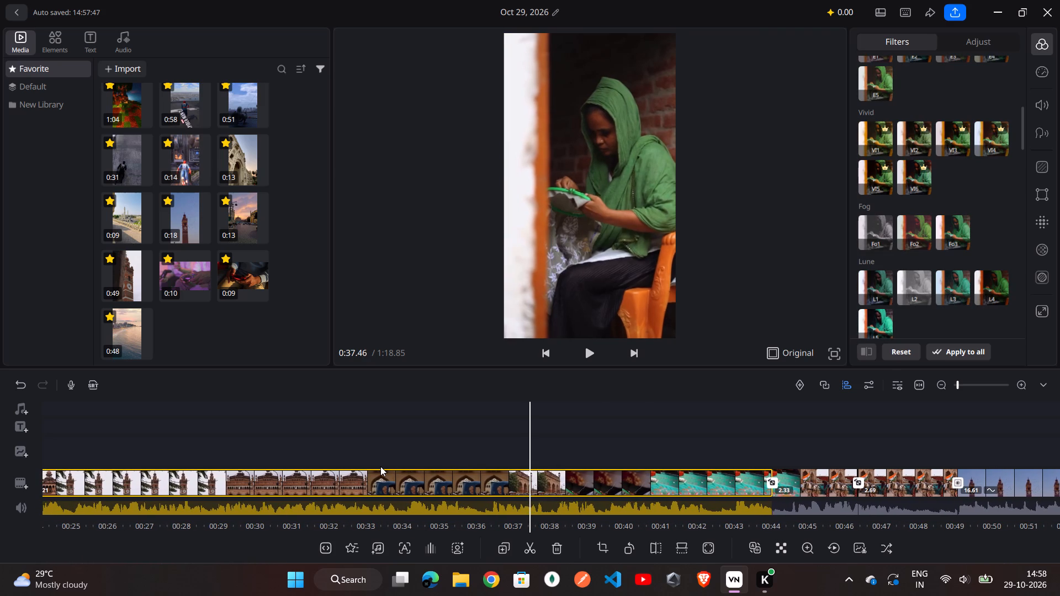
{"action": "scroll", "coordinate": [380, 466], "scroll_direction": "right", "scroll_amount": 2}
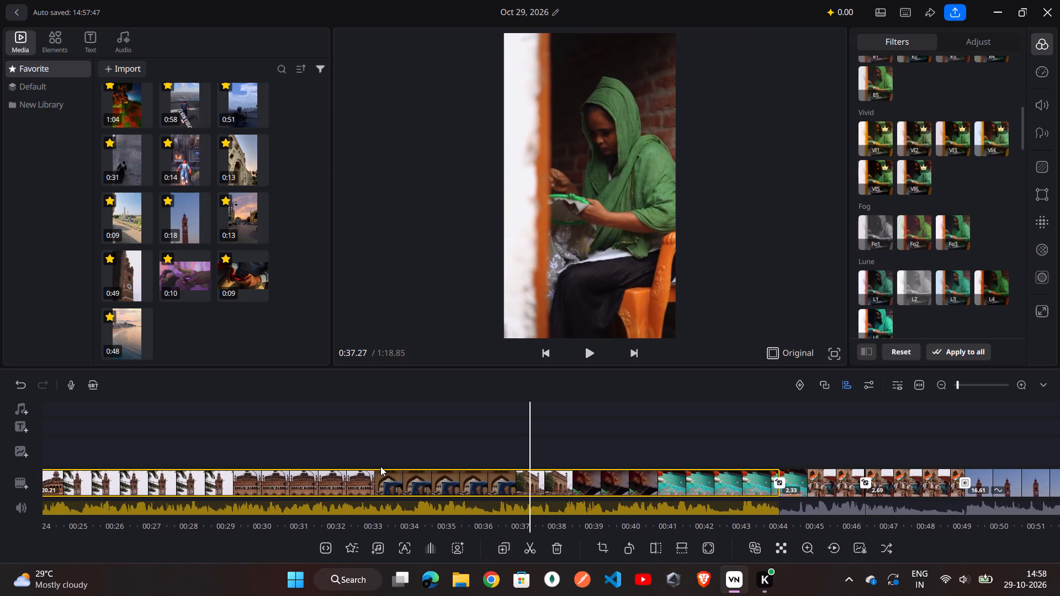
{"action": "scroll", "coordinate": [380, 466], "scroll_direction": "right", "scroll_amount": 2}
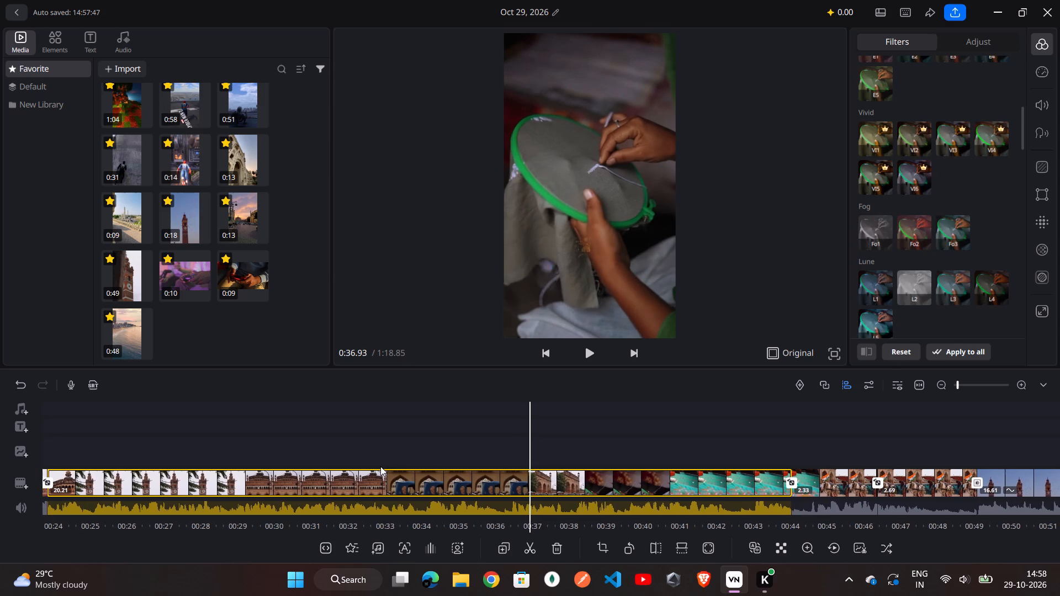
{"action": "scroll", "coordinate": [380, 466], "scroll_direction": "right", "scroll_amount": 1}
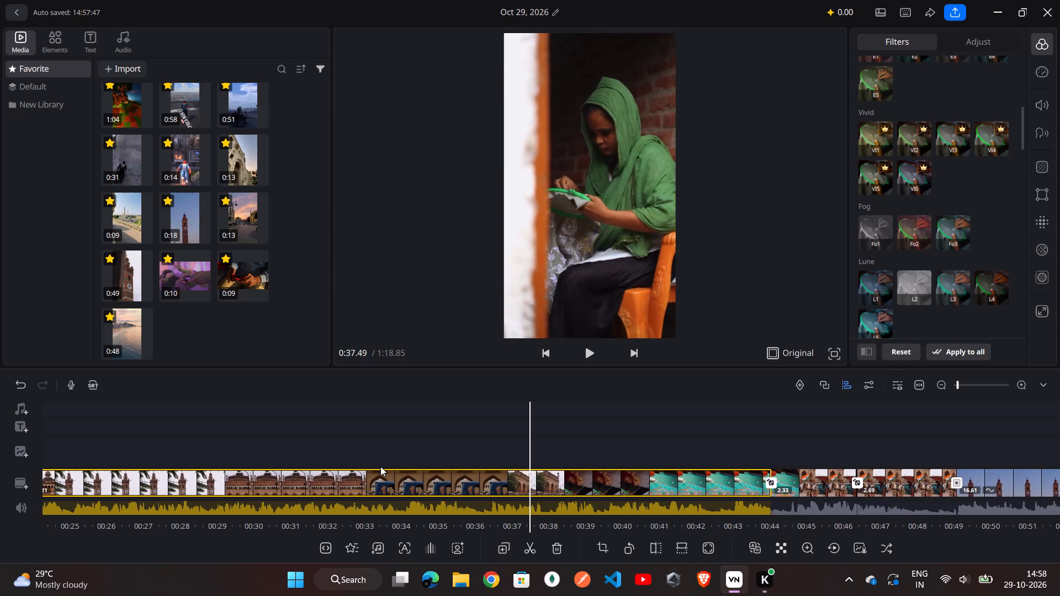
{"action": "scroll", "coordinate": [380, 466], "scroll_direction": "right", "scroll_amount": 1}
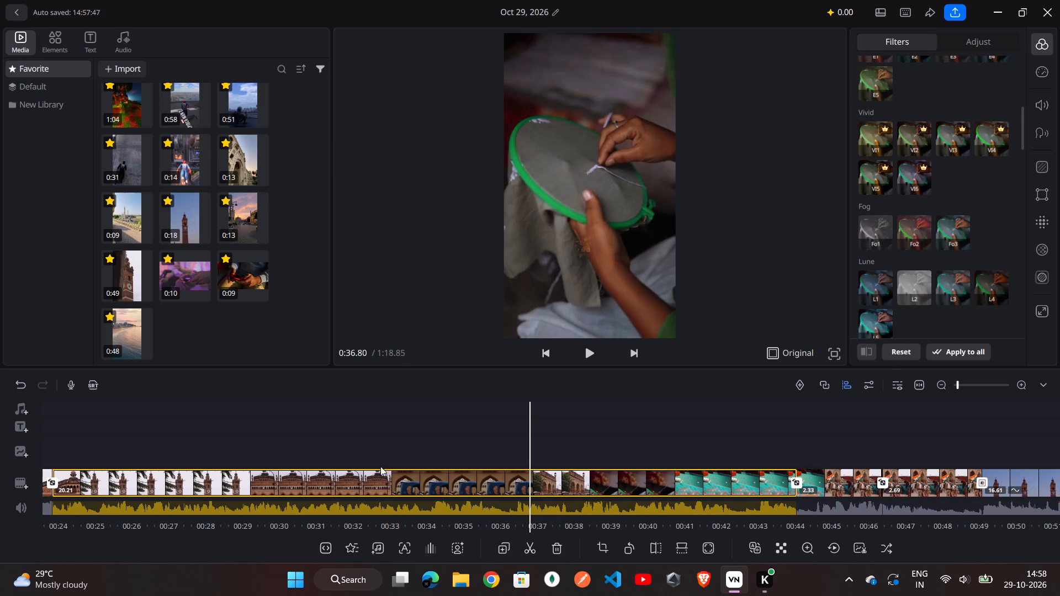
{"action": "scroll", "coordinate": [380, 466], "scroll_direction": "right", "scroll_amount": 1}
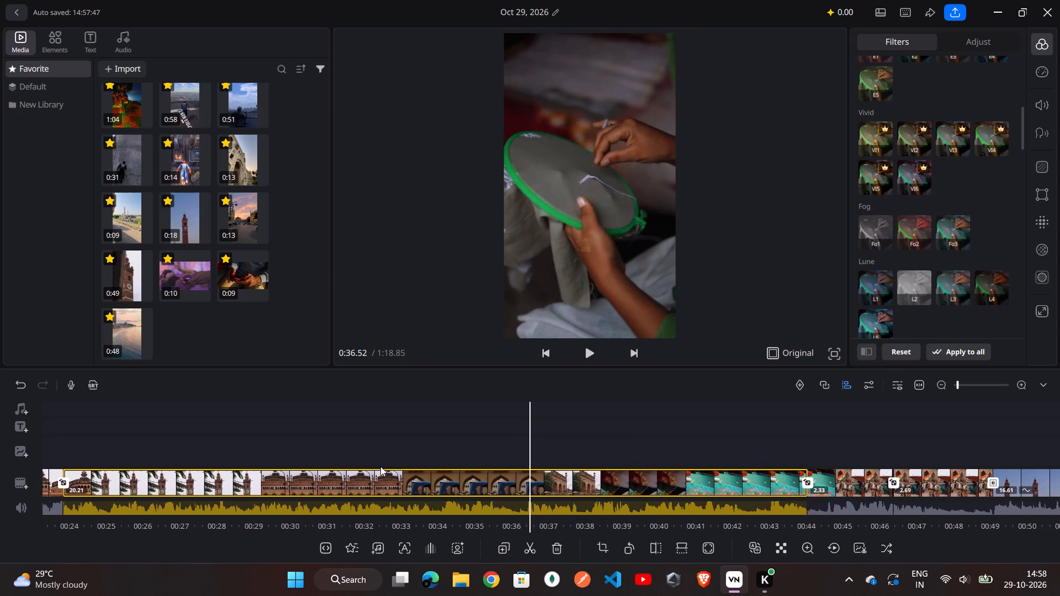
{"action": "scroll", "coordinate": [380, 466], "scroll_direction": "right", "scroll_amount": 2}
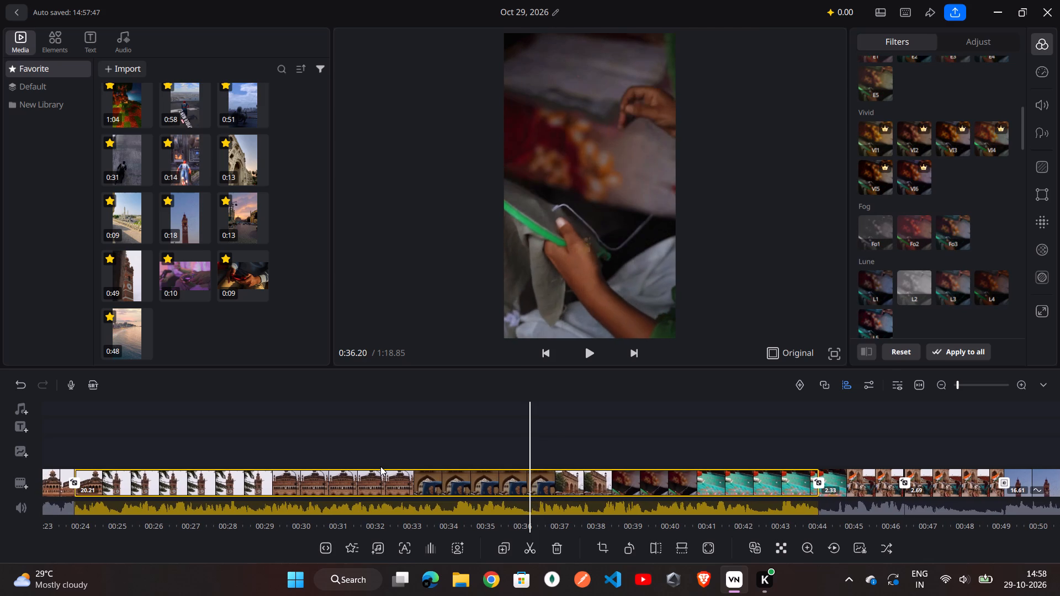
{"action": "scroll", "coordinate": [380, 466], "scroll_direction": "right", "scroll_amount": 1}
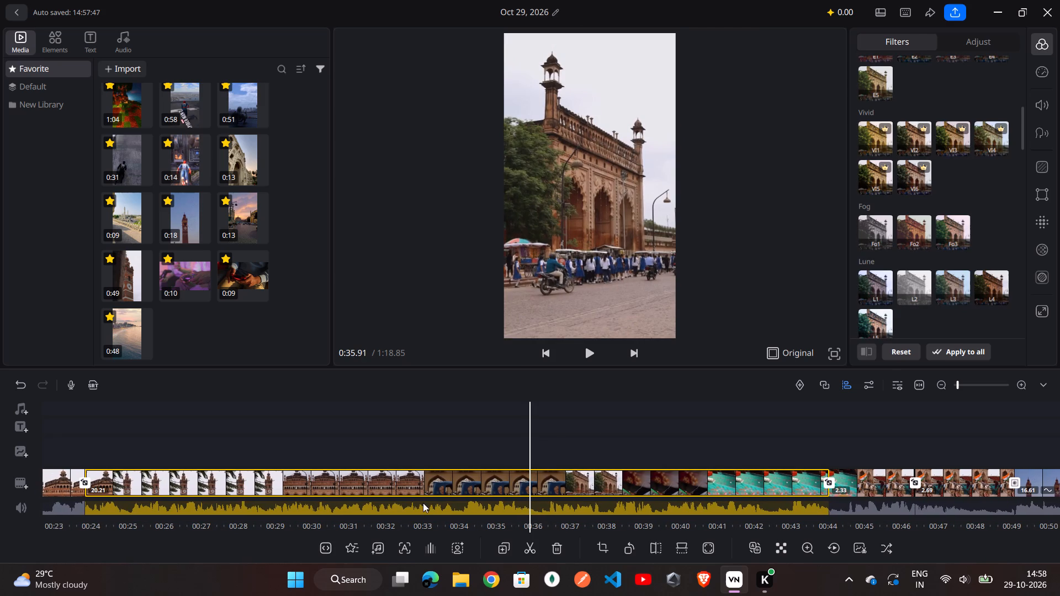
{"action": "left_click", "coordinate": [528, 544]}
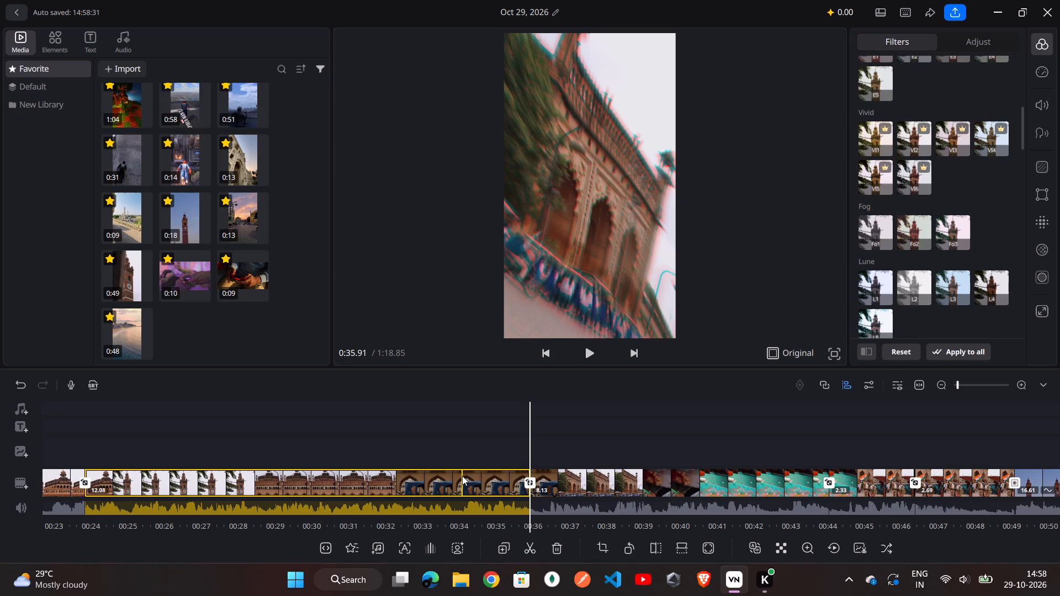
Split the montage clip at 0:33.21, at the end of the archway traffic shot before the large gateway shot.
{"action": "scroll", "coordinate": [462, 476], "scroll_direction": "right", "scroll_amount": 1}
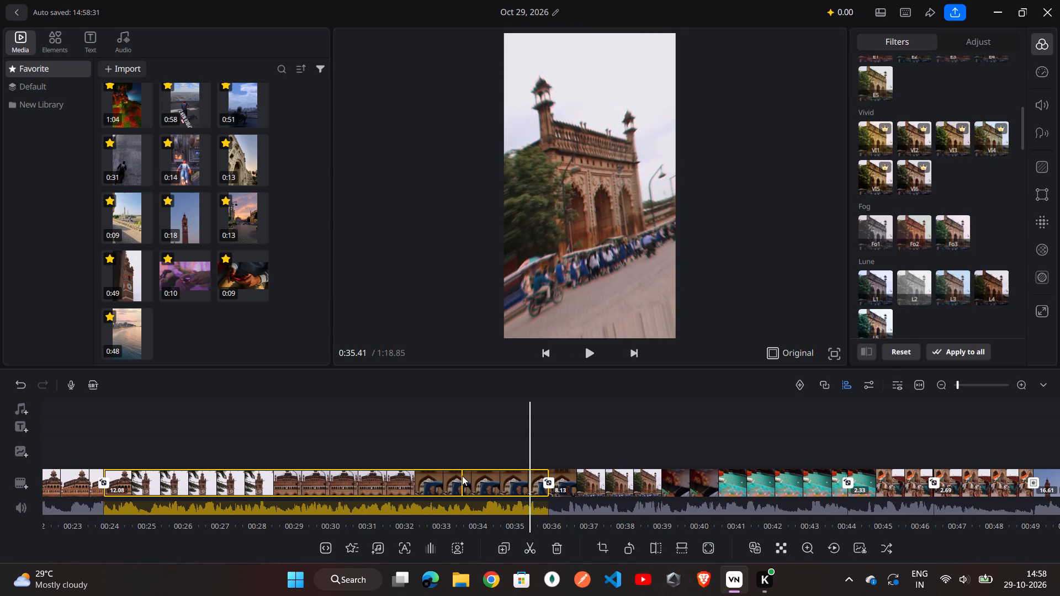
{"action": "scroll", "coordinate": [462, 476], "scroll_direction": "right", "scroll_amount": 2}
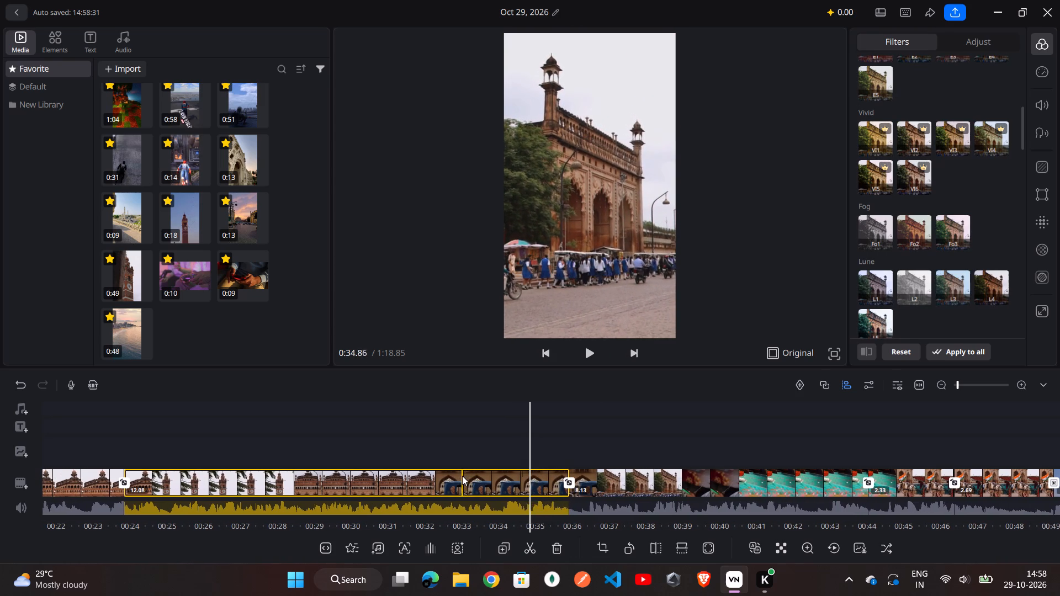
{"action": "scroll", "coordinate": [462, 476], "scroll_direction": "right", "scroll_amount": 3}
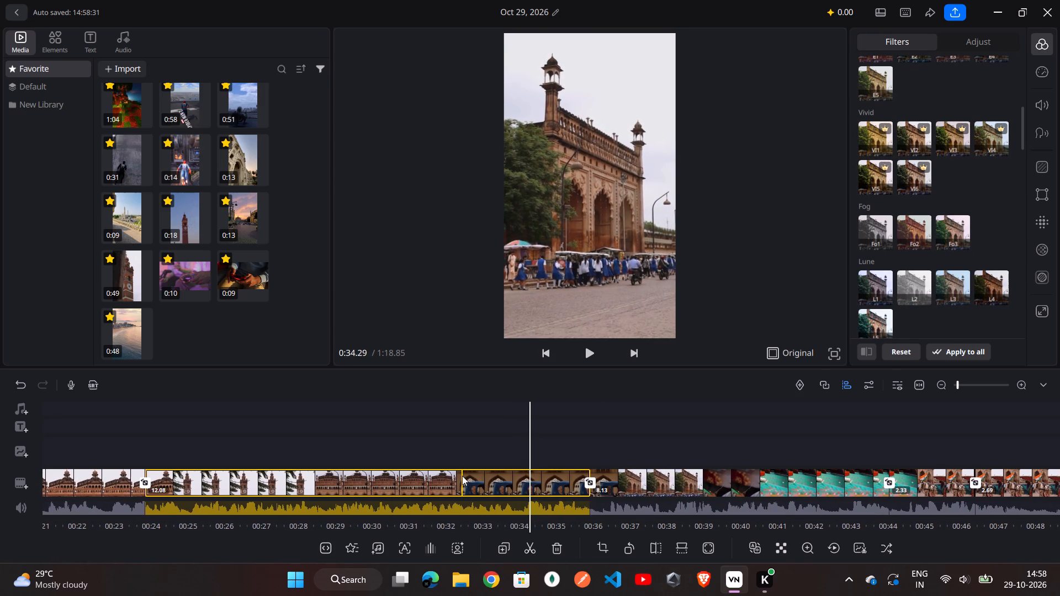
{"action": "scroll", "coordinate": [462, 476], "scroll_direction": "right", "scroll_amount": 2}
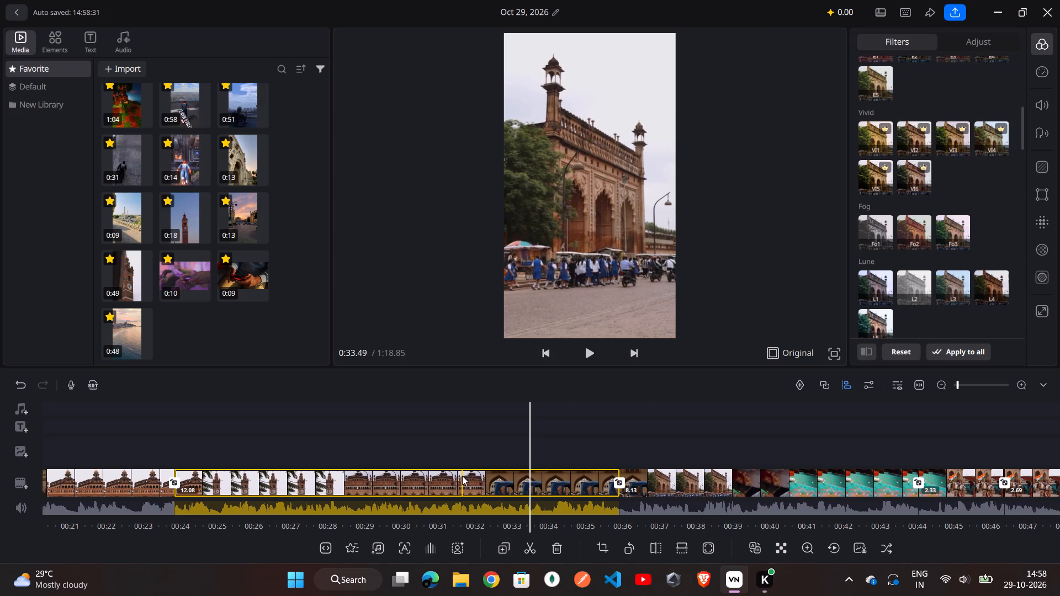
{"action": "scroll", "coordinate": [462, 476], "scroll_direction": "right", "scroll_amount": 1}
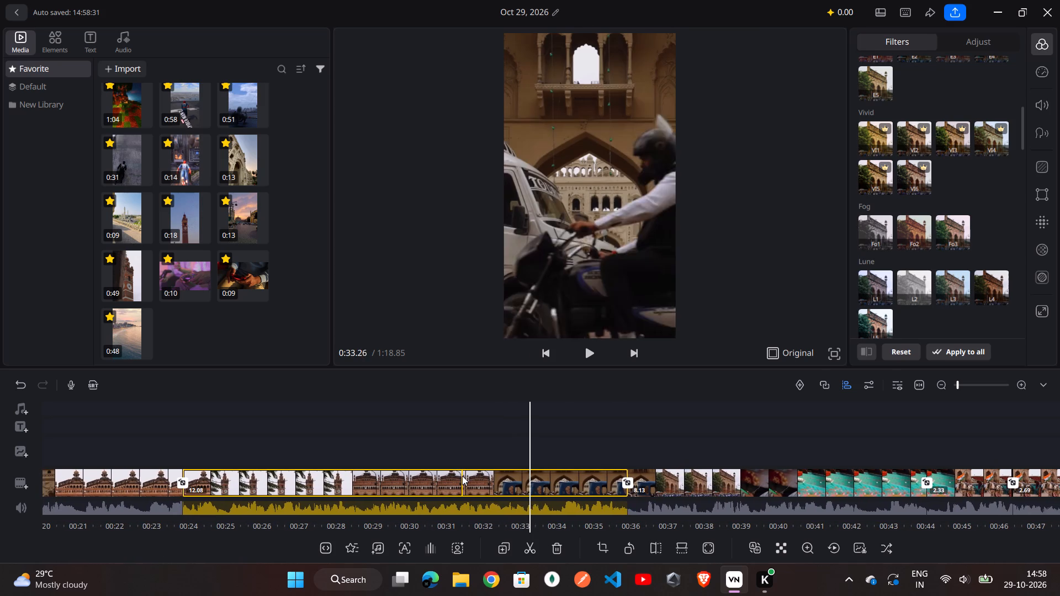
{"action": "key", "text": "ctrl+b"}
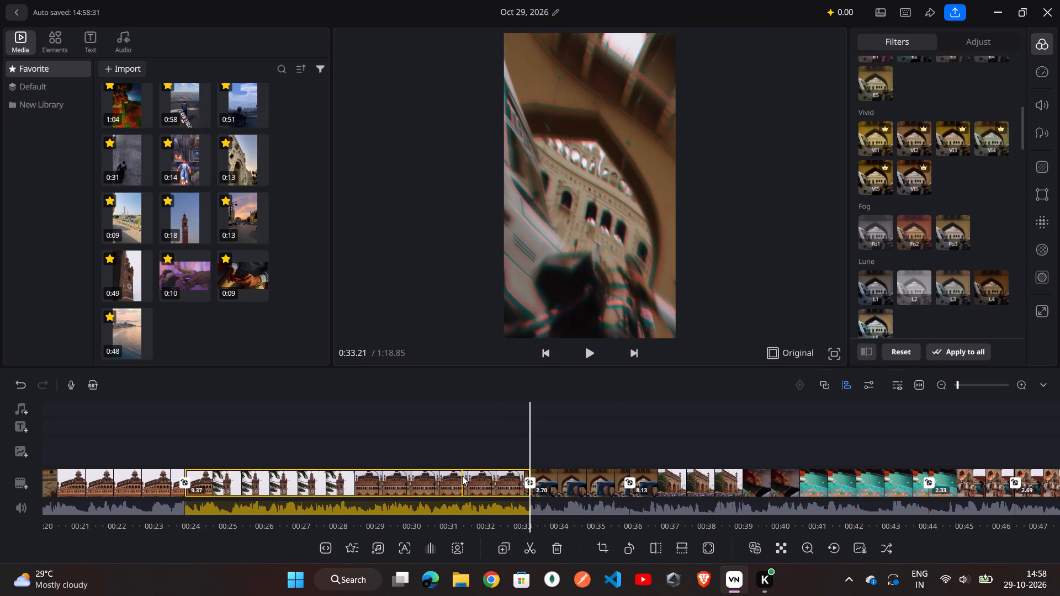
Split the preceding montage clip at 0:30.65, at the end of the clock tower shot before the archway traffic.
{"action": "scroll", "coordinate": [366, 464], "scroll_direction": "right", "scroll_amount": 1}
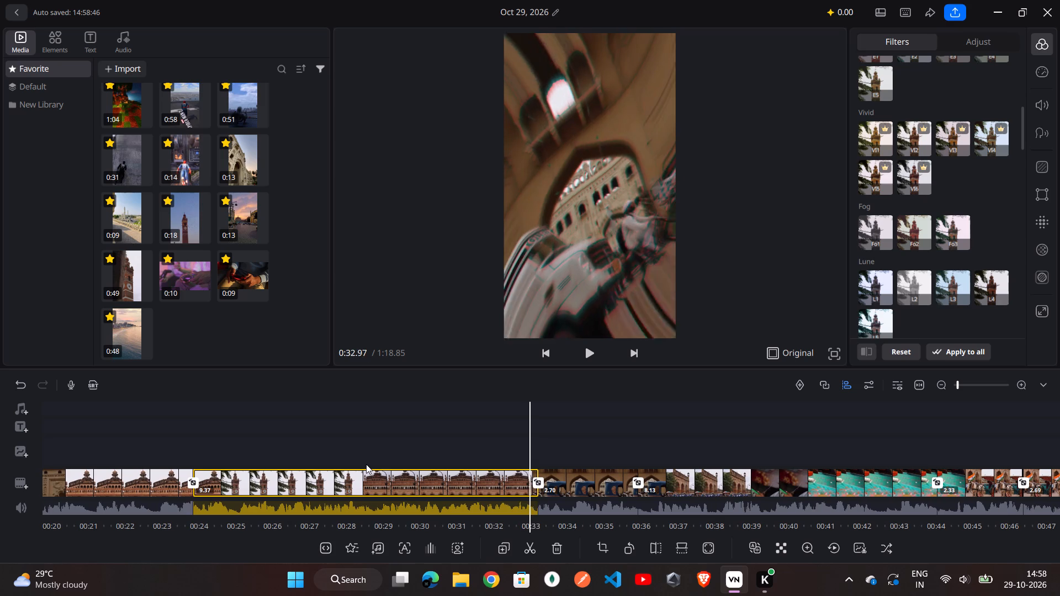
{"action": "scroll", "coordinate": [366, 464], "scroll_direction": "right", "scroll_amount": 2}
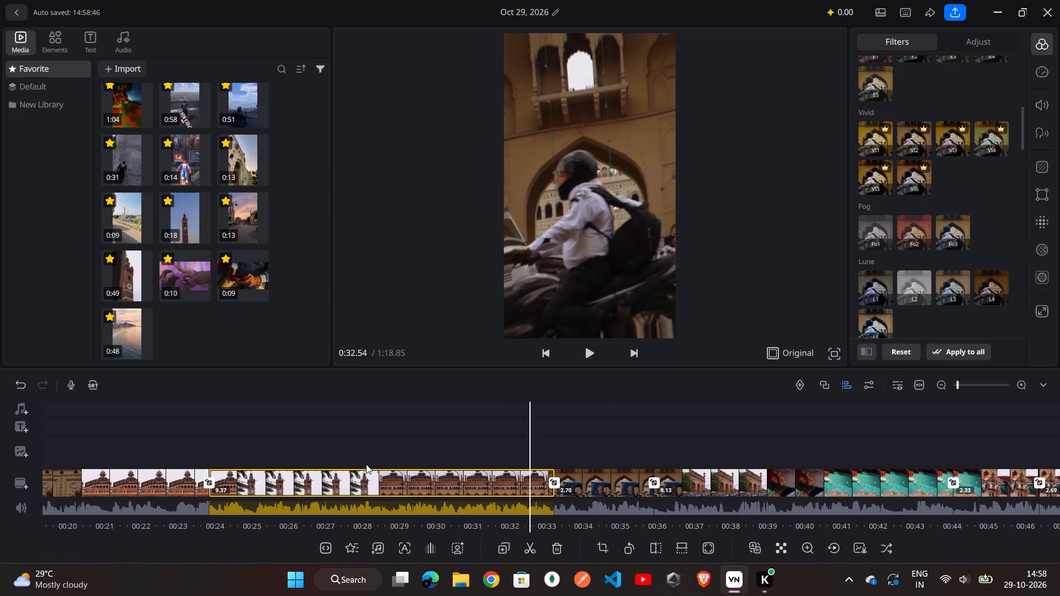
{"action": "scroll", "coordinate": [366, 464], "scroll_direction": "right", "scroll_amount": 2}
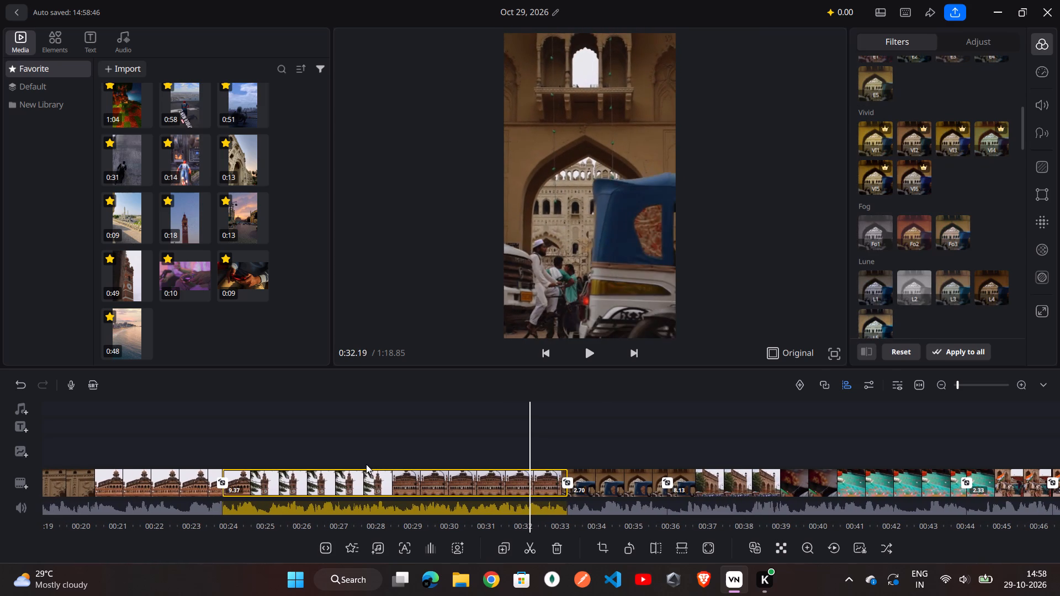
{"action": "scroll", "coordinate": [366, 464], "scroll_direction": "right", "scroll_amount": 2}
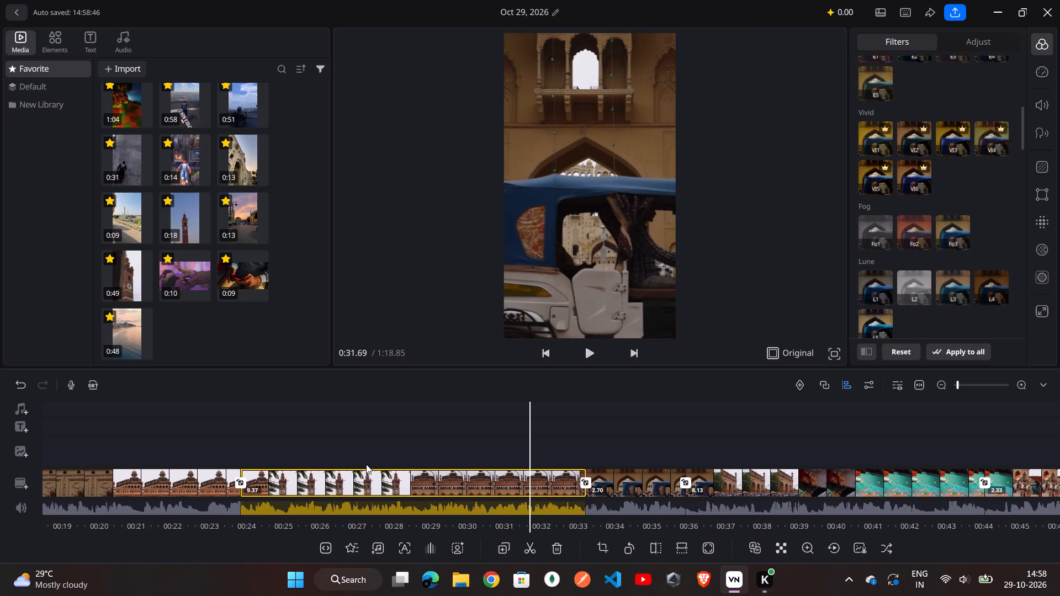
{"action": "scroll", "coordinate": [366, 464], "scroll_direction": "right", "scroll_amount": 3}
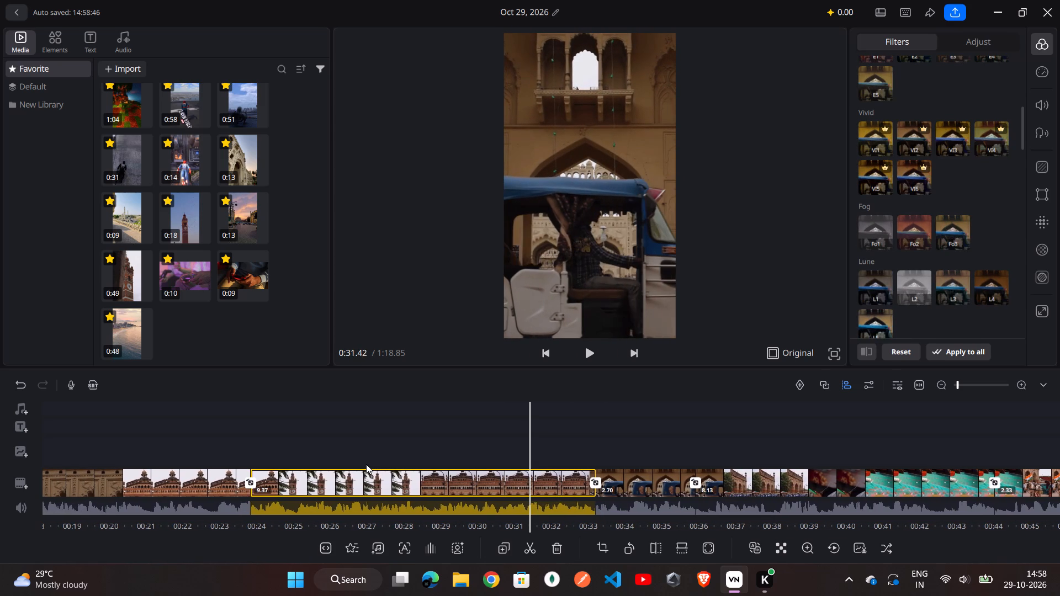
{"action": "scroll", "coordinate": [366, 464], "scroll_direction": "right", "scroll_amount": 2}
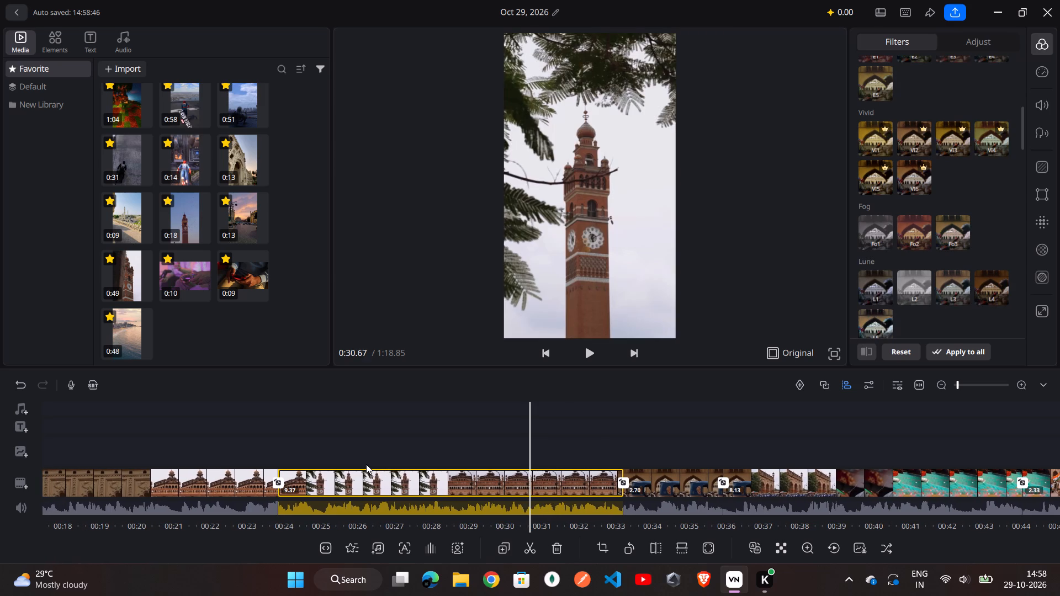
{"action": "scroll", "coordinate": [366, 464], "scroll_direction": "right", "scroll_amount": 1}
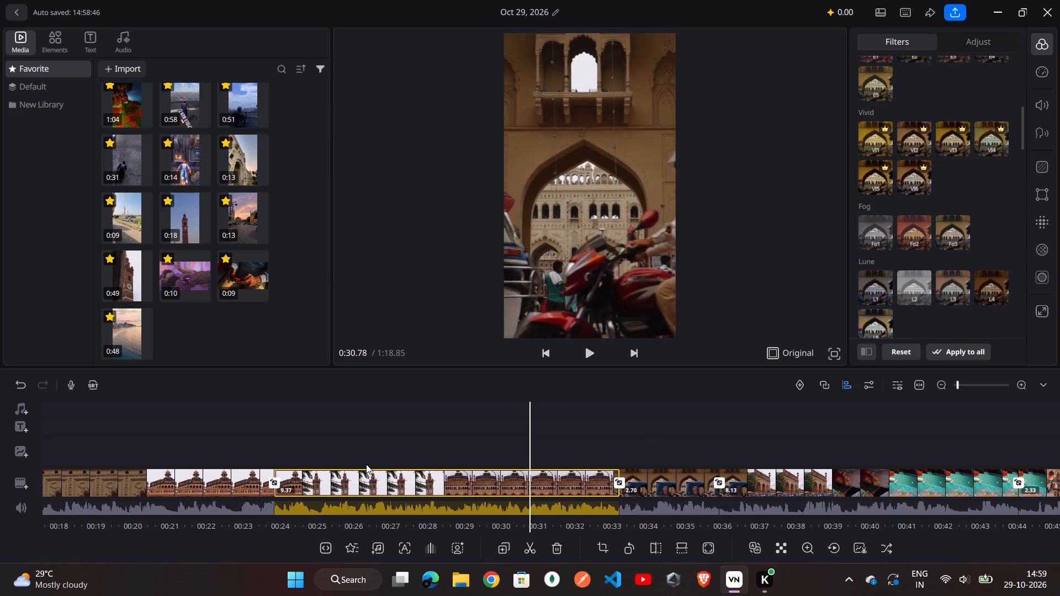
{"action": "key", "text": "ctrl+b"}
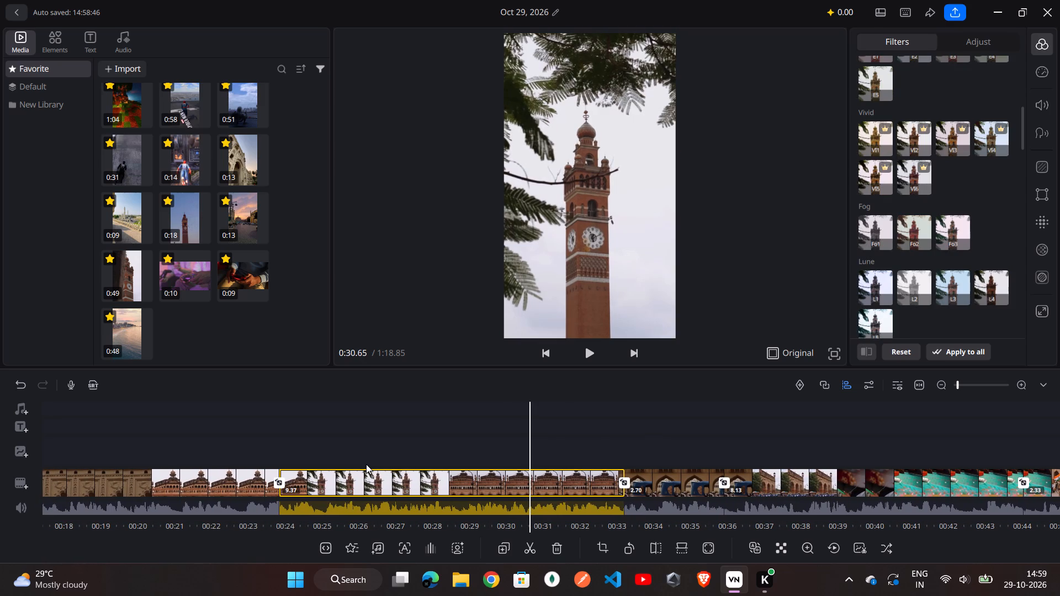
Split the earlier montage clip at 0:20.04, at the tiered domed monument shot following the embroidery footage.
{"action": "scroll", "coordinate": [366, 464], "scroll_direction": "right", "scroll_amount": 1}
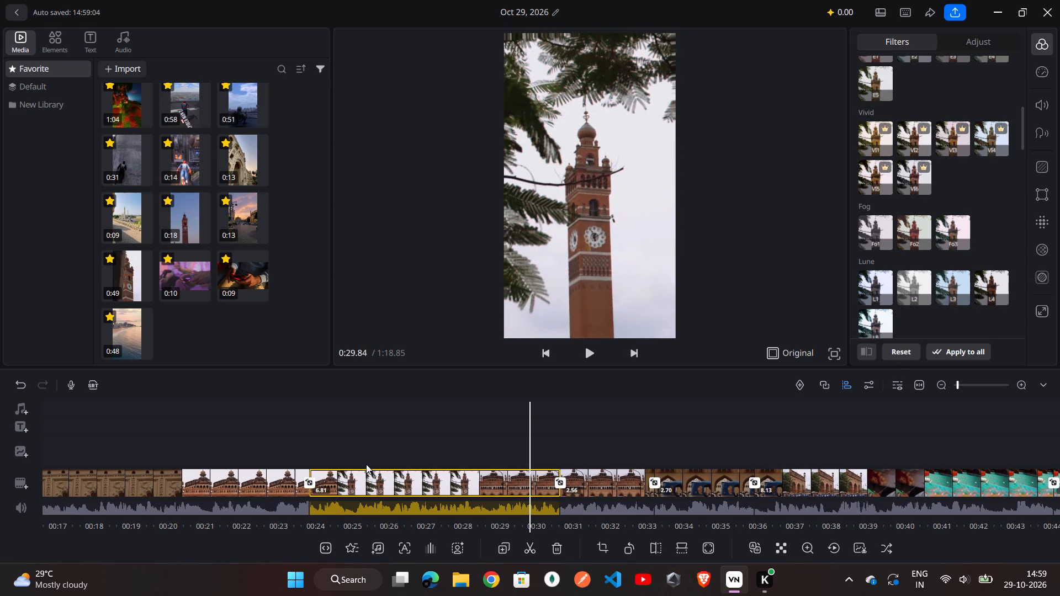
{"action": "scroll", "coordinate": [366, 464], "scroll_direction": "right", "scroll_amount": 1}
{"action": "scroll", "coordinate": [366, 464], "scroll_direction": "down", "scroll_amount": 1, "text": "ctrl"}
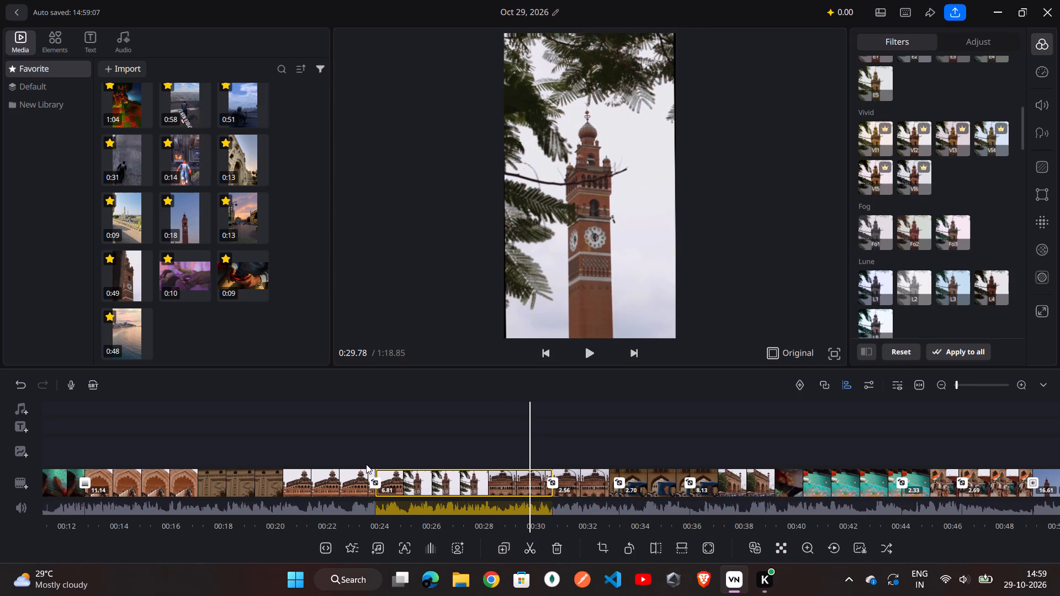
{"action": "scroll", "coordinate": [366, 464], "scroll_direction": "right", "scroll_amount": 1}
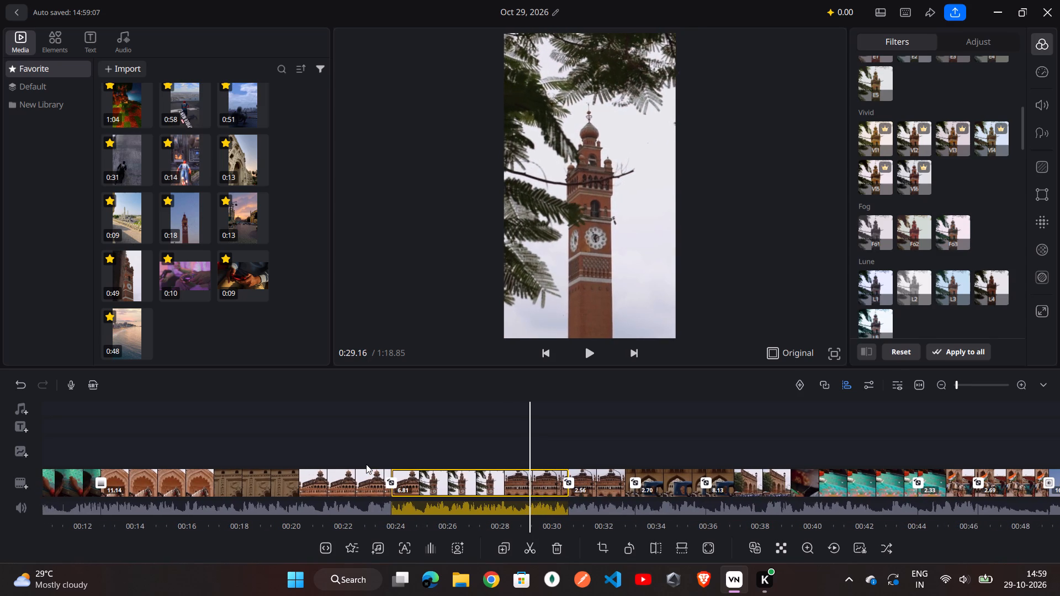
{"action": "scroll", "coordinate": [366, 464], "scroll_direction": "right", "scroll_amount": 1}
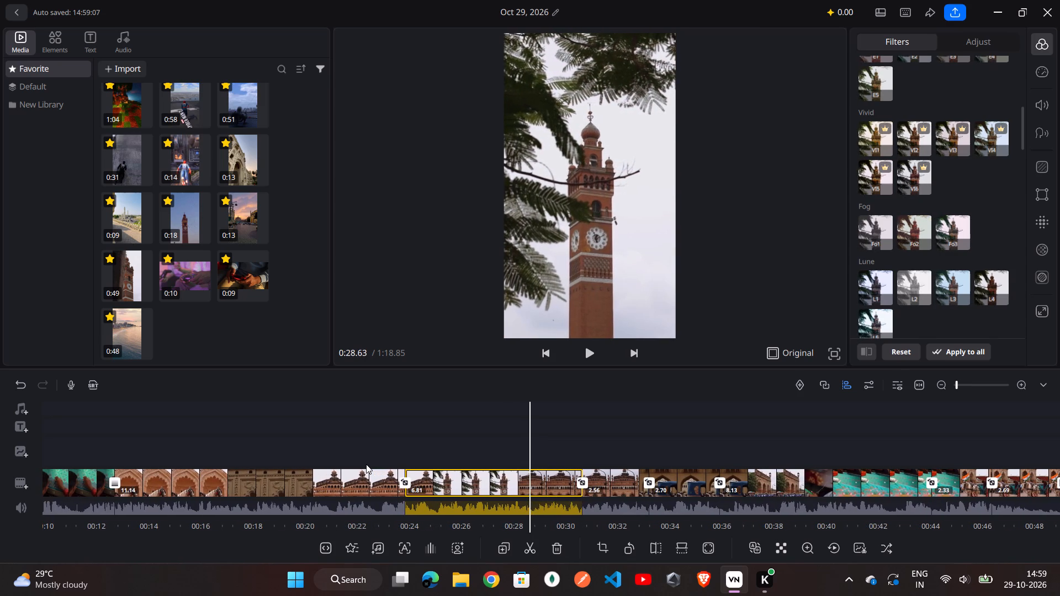
{"action": "scroll", "coordinate": [366, 464], "scroll_direction": "right", "scroll_amount": 1}
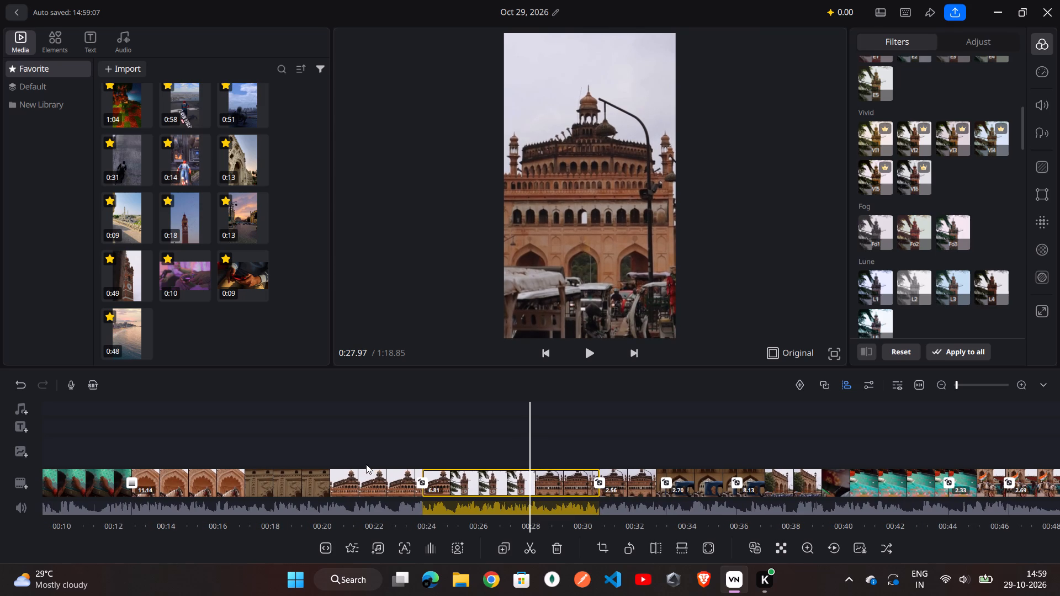
{"action": "scroll", "coordinate": [366, 464], "scroll_direction": "right", "scroll_amount": 1}
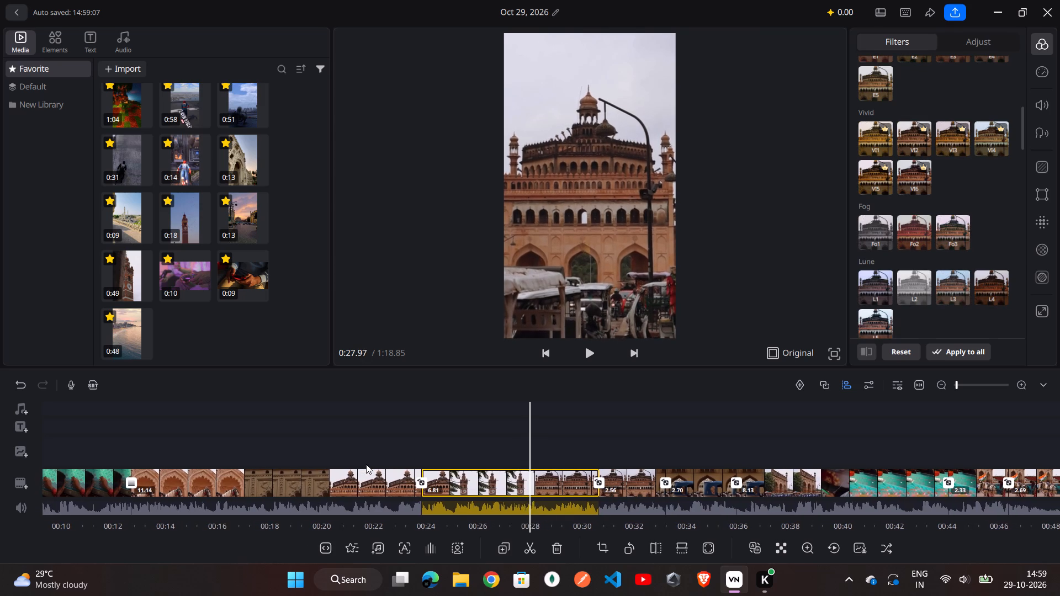
{"action": "scroll", "coordinate": [366, 464], "scroll_direction": "right", "scroll_amount": 1}
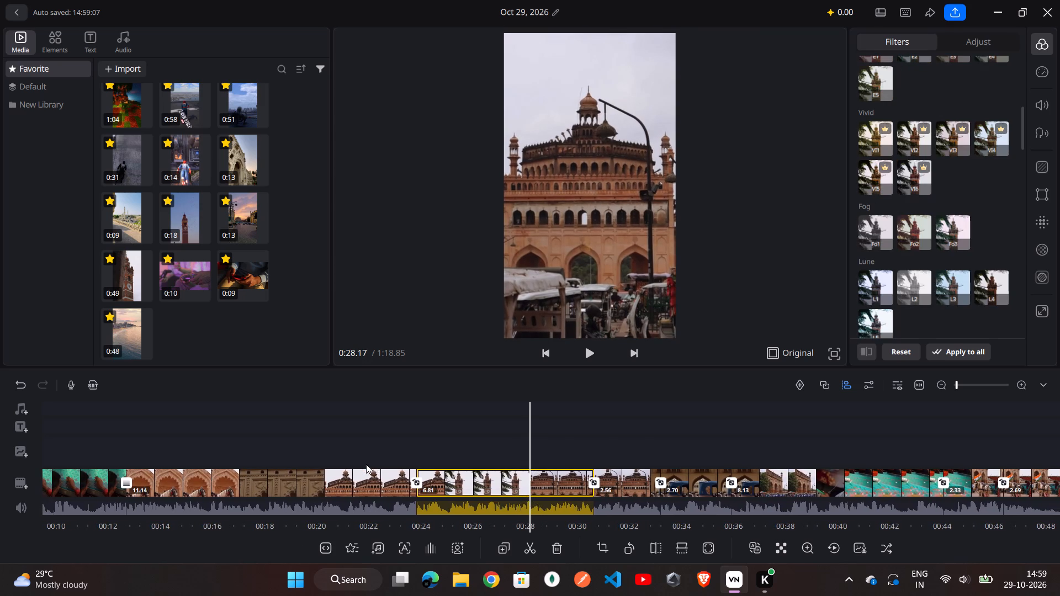
{"action": "scroll", "coordinate": [366, 464], "scroll_direction": "right", "scroll_amount": 1}
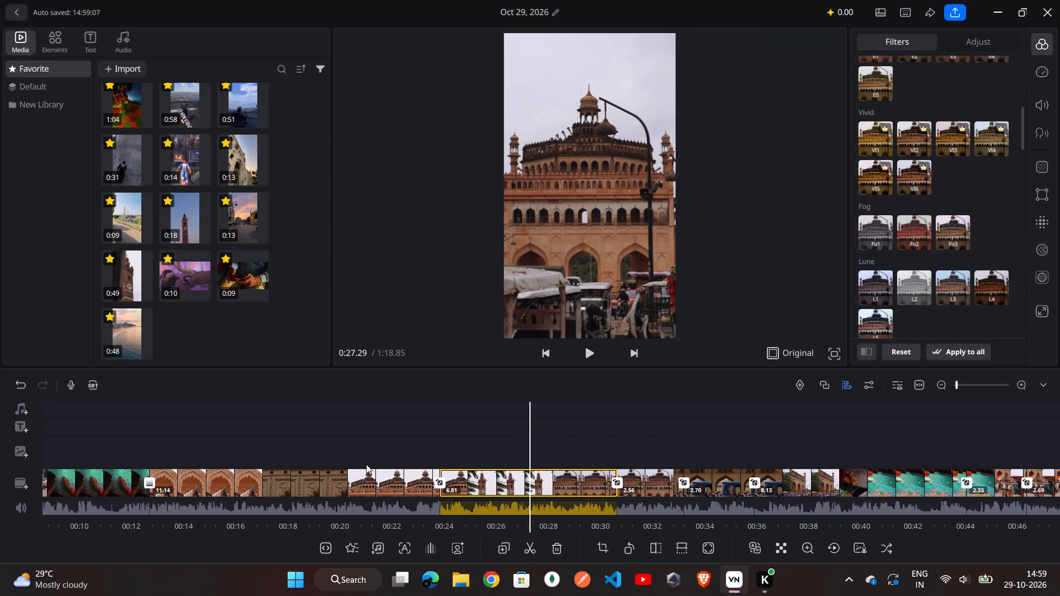
{"action": "scroll", "coordinate": [366, 464], "scroll_direction": "right", "scroll_amount": 1}
{"action": "scroll", "coordinate": [366, 464], "scroll_direction": "left", "scroll_amount": 1}
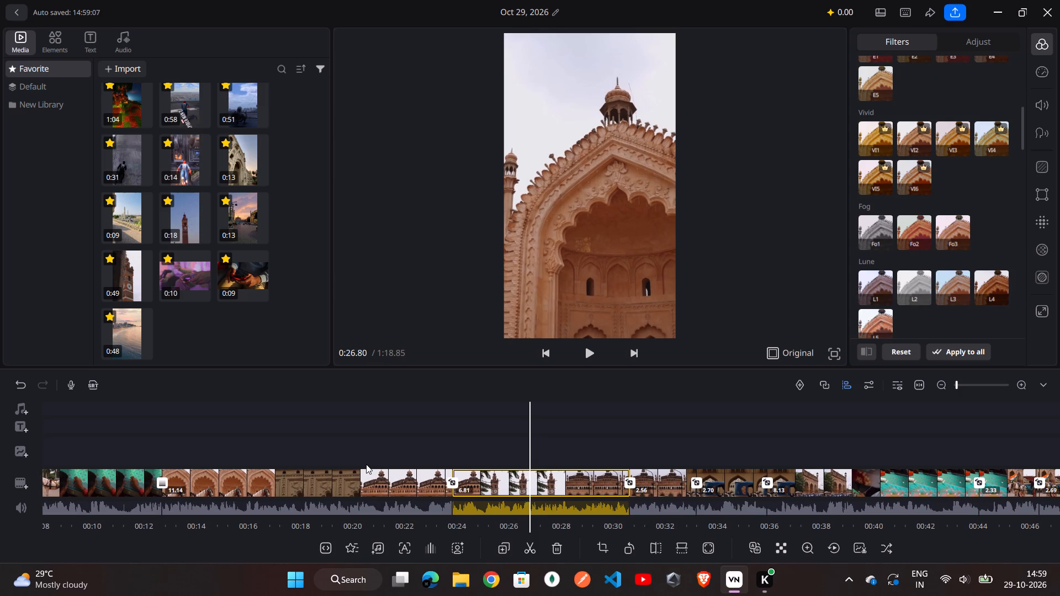
{"action": "scroll", "coordinate": [366, 464], "scroll_direction": "left", "scroll_amount": 1}
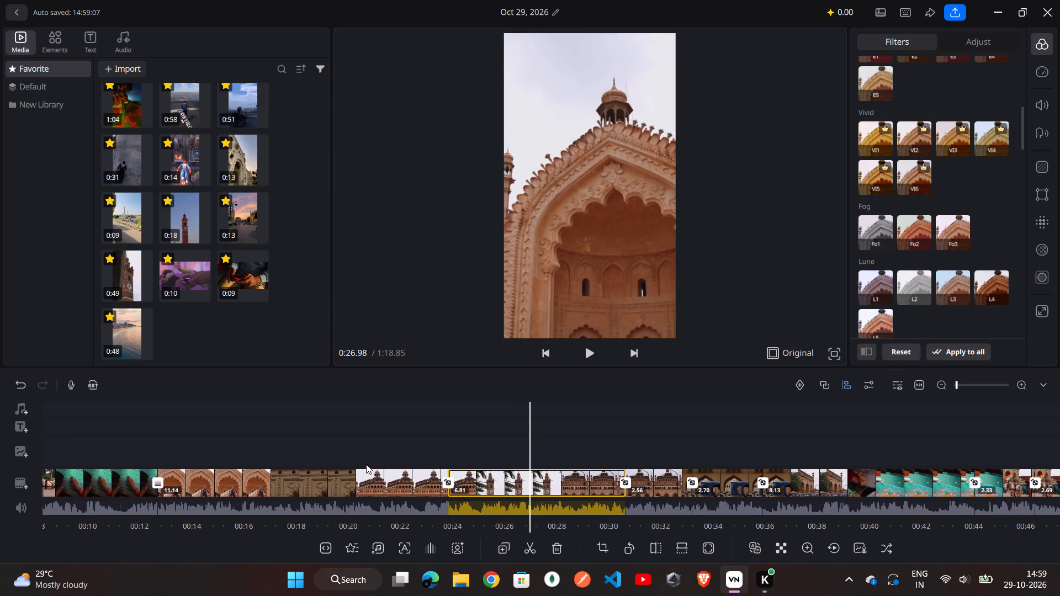
{"action": "scroll", "coordinate": [366, 464], "scroll_direction": "left", "scroll_amount": 1}
{"action": "scroll", "coordinate": [366, 464], "scroll_direction": "right", "scroll_amount": 5}
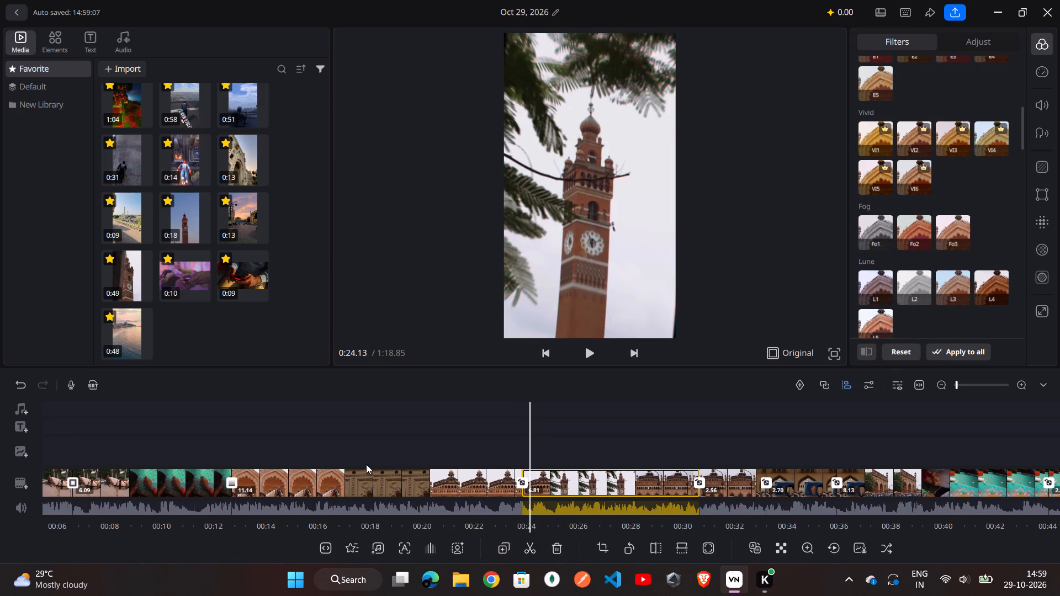
{"action": "scroll", "coordinate": [366, 464], "scroll_direction": "right", "scroll_amount": 2}
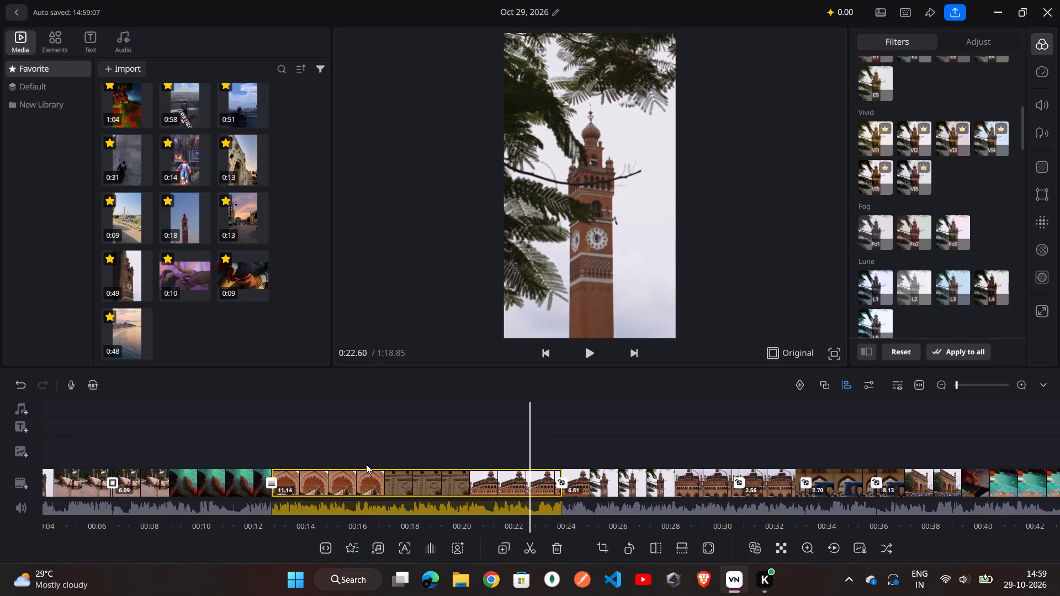
{"action": "scroll", "coordinate": [366, 464], "scroll_direction": "right", "scroll_amount": 3}
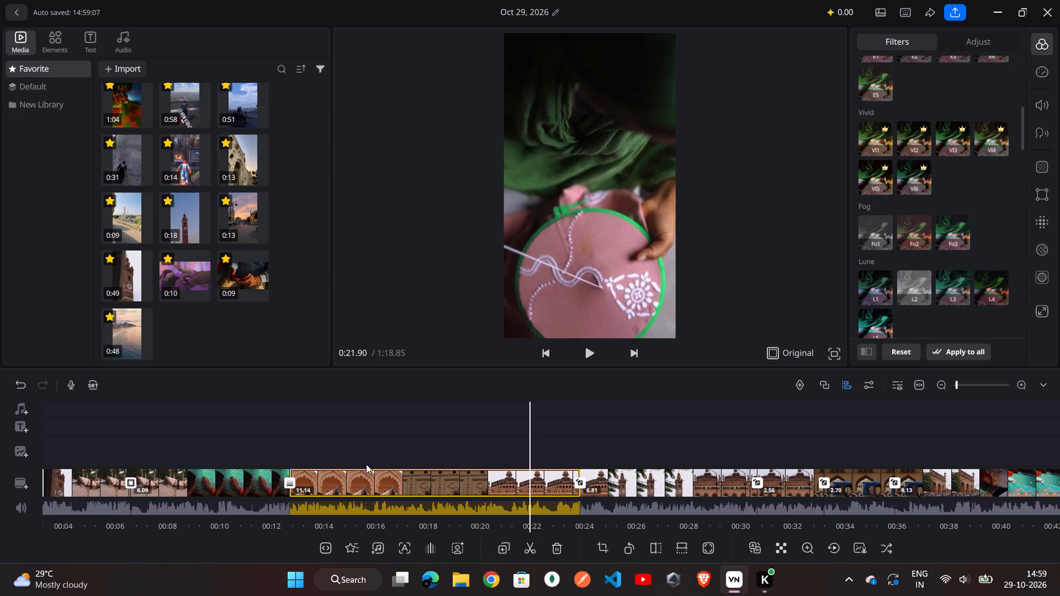
{"action": "scroll", "coordinate": [366, 464], "scroll_direction": "right", "scroll_amount": 3}
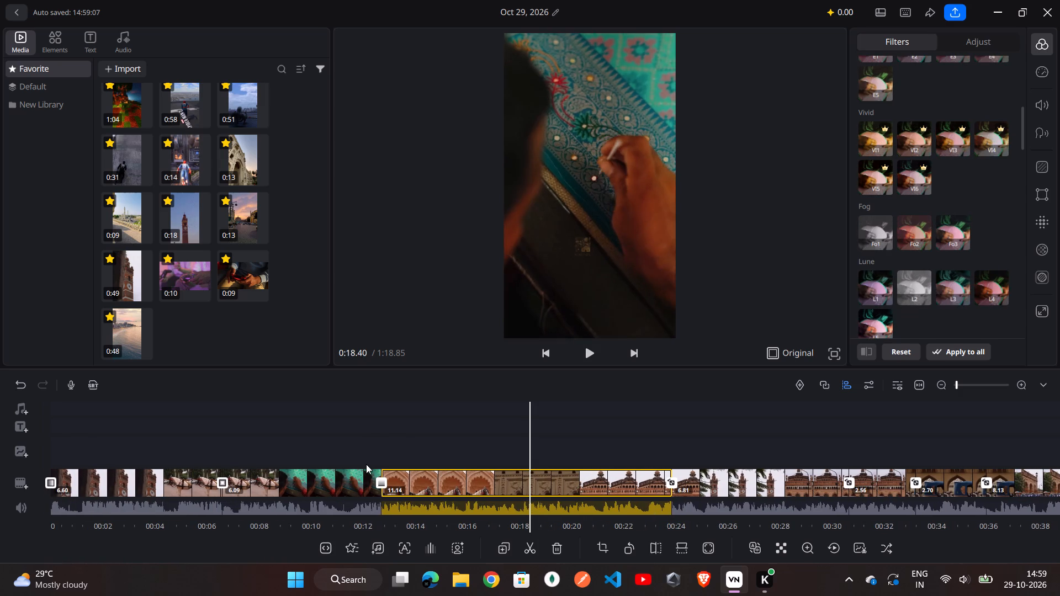
{"action": "scroll", "coordinate": [366, 464], "scroll_direction": "left", "scroll_amount": 2}
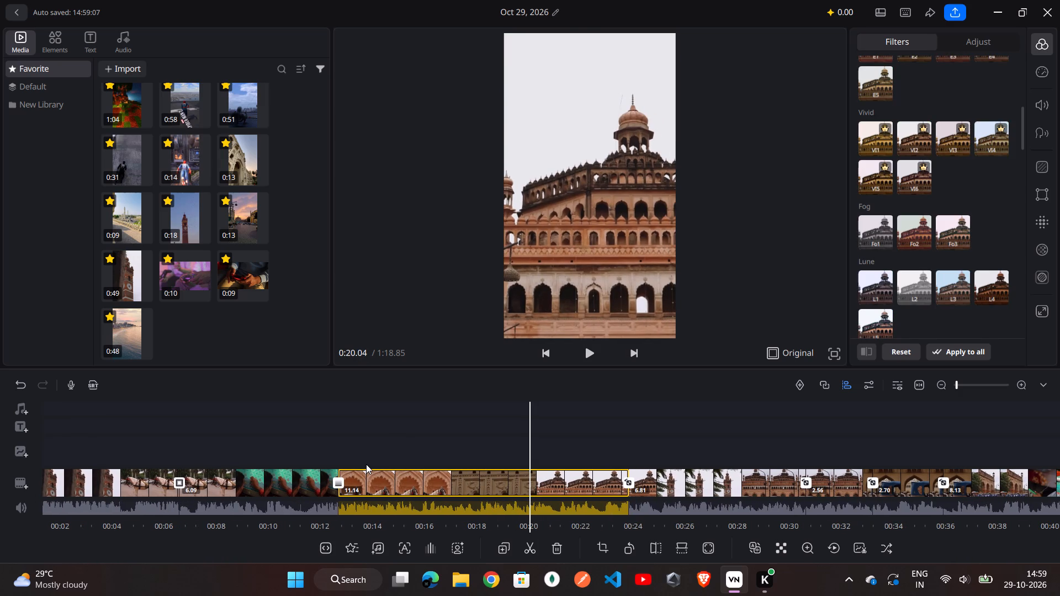
{"action": "key", "text": "ctrl+space"}
{"action": "key", "text": "ctrl+b"}
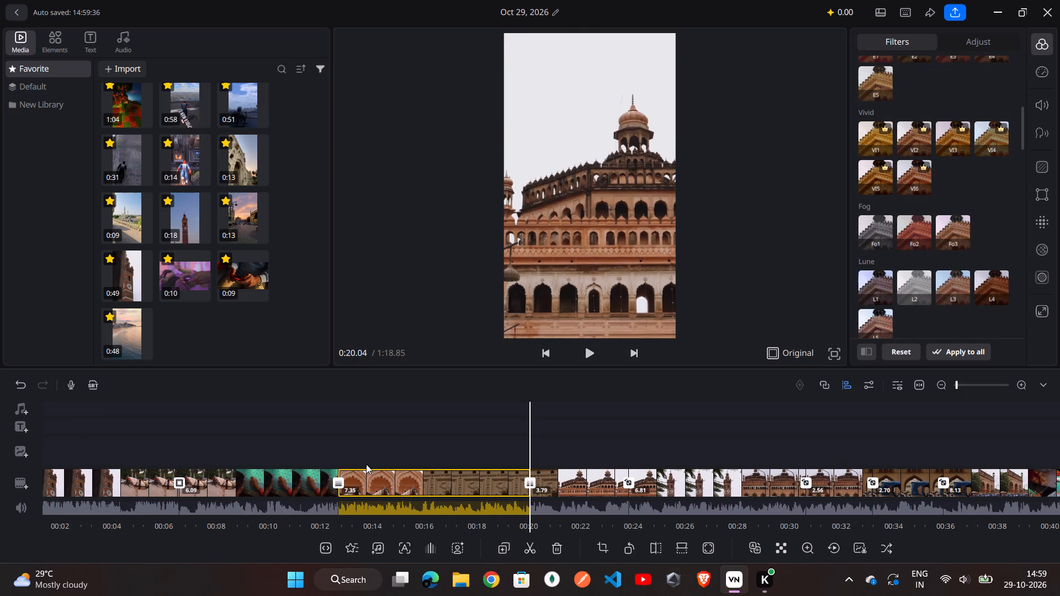
Look through the montage shots from 0:20 back to the white horse at the arched gate, and forward to the green hoop embroidery.
{"action": "scroll", "coordinate": [366, 464], "scroll_direction": "right", "scroll_amount": 3}
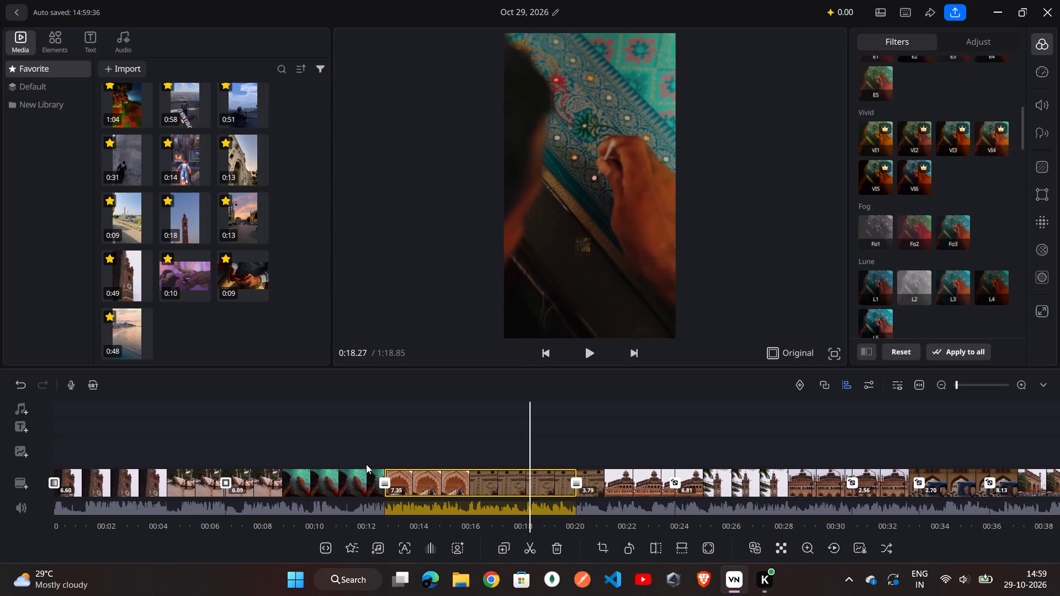
{"action": "scroll", "coordinate": [366, 464], "scroll_direction": "right", "scroll_amount": 3}
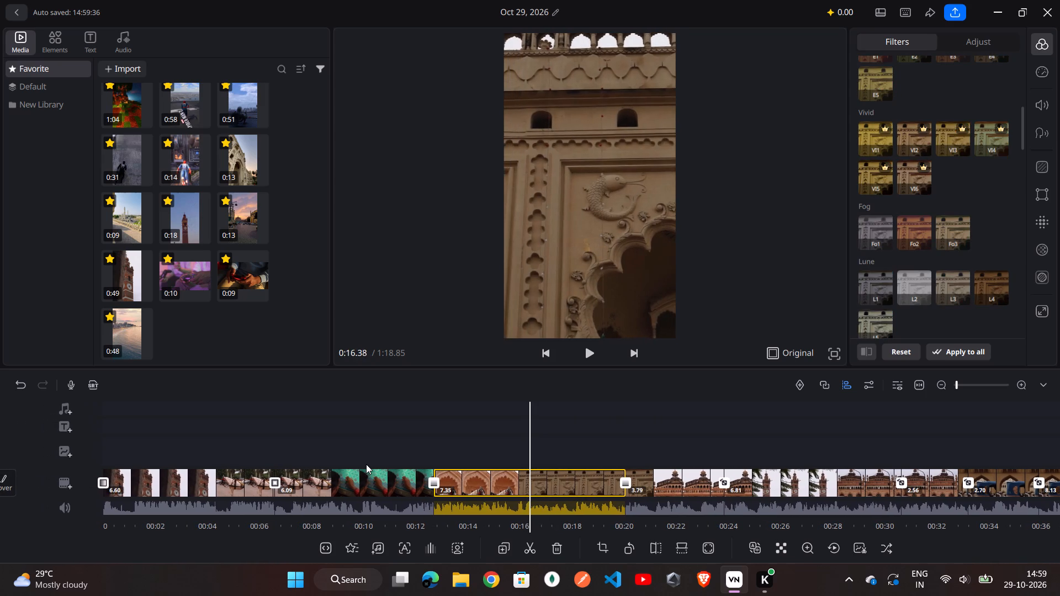
{"action": "scroll", "coordinate": [366, 464], "scroll_direction": "right", "scroll_amount": 2}
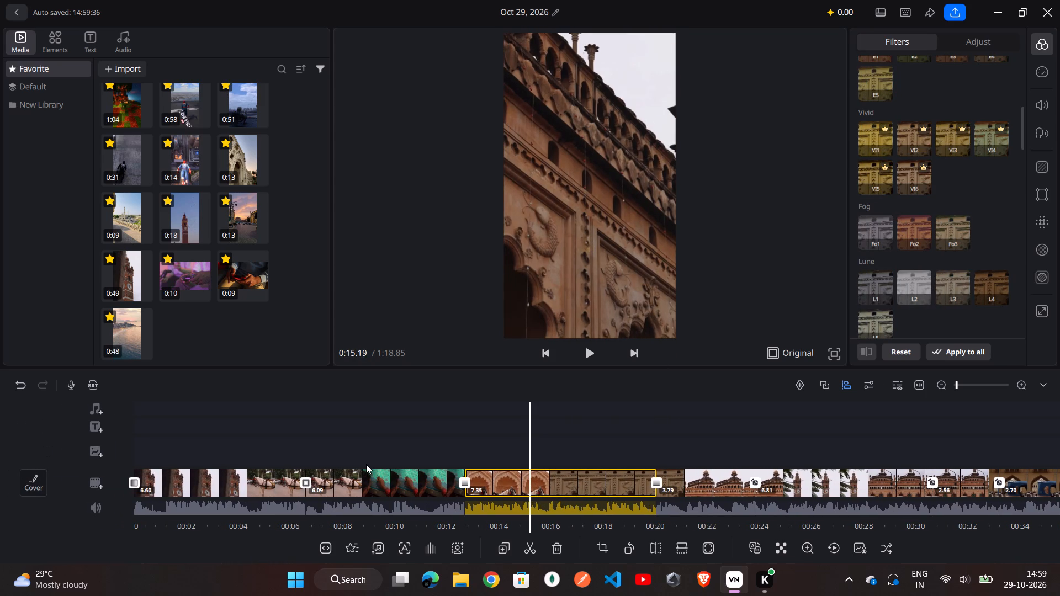
{"action": "scroll", "coordinate": [366, 464], "scroll_direction": "right", "scroll_amount": 2}
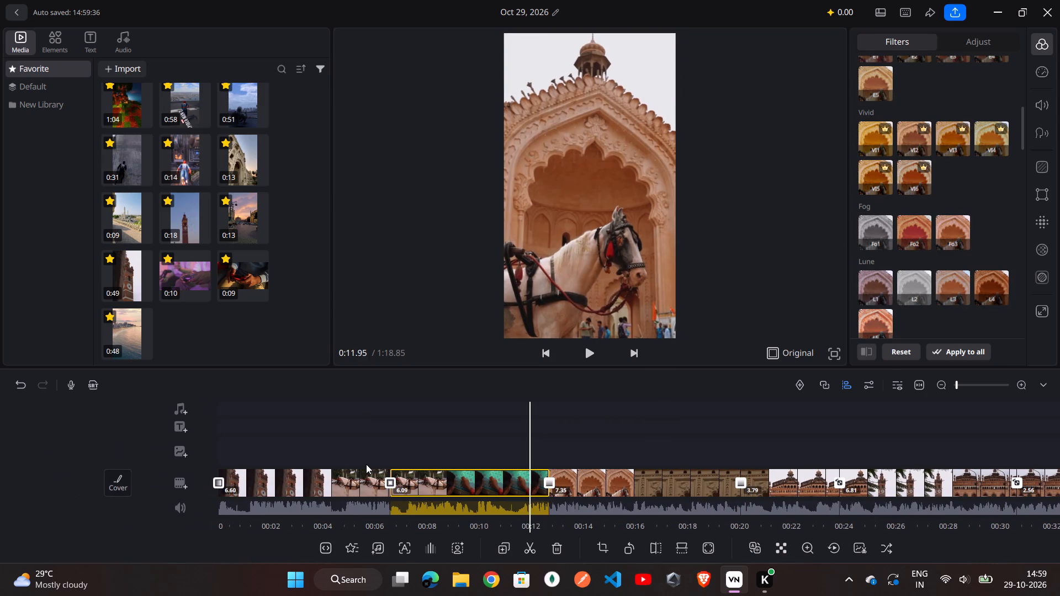
{"action": "scroll", "coordinate": [366, 464], "scroll_direction": "right", "scroll_amount": 1}
{"action": "scroll", "coordinate": [366, 464], "scroll_direction": "left", "scroll_amount": 14}
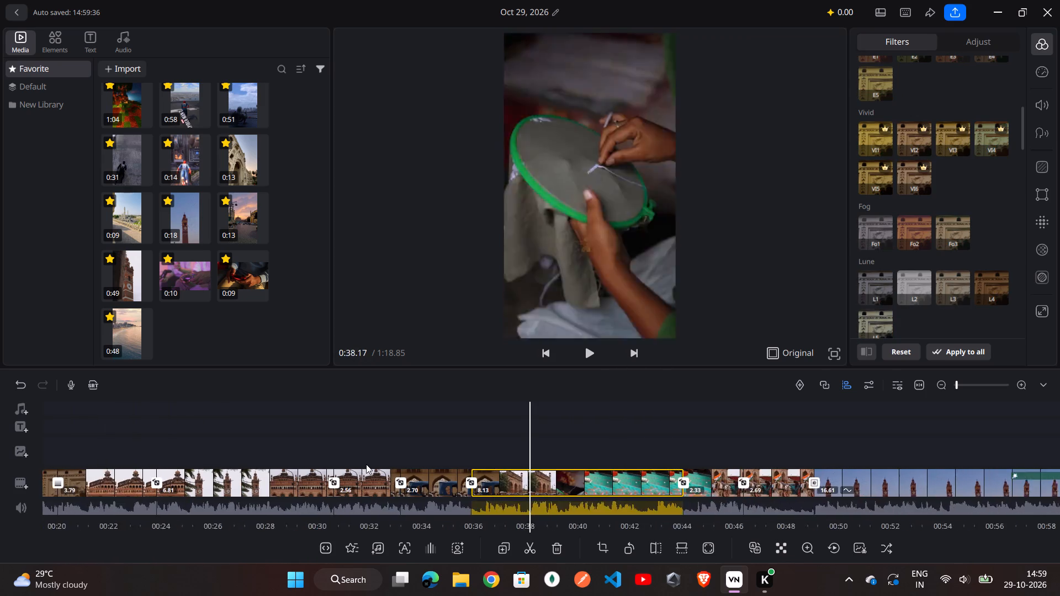
Look through the final palace clip around 1:10 to 1:13, from the palm-lined garden to the palace facade.
{"action": "scroll", "coordinate": [366, 464], "scroll_direction": "left", "scroll_amount": 6}
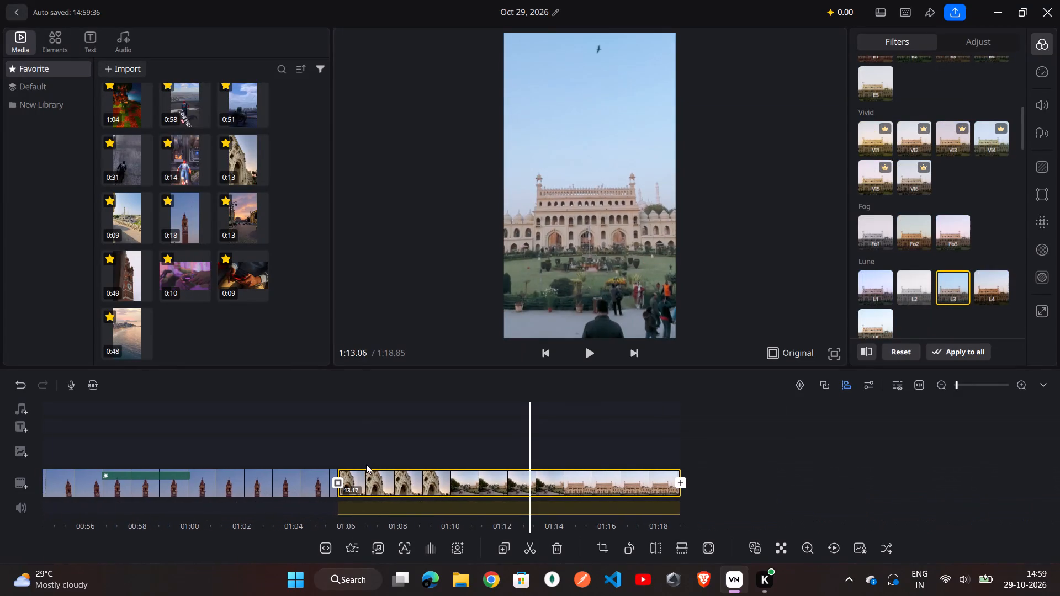
{"action": "scroll", "coordinate": [366, 464], "scroll_direction": "right", "scroll_amount": 3}
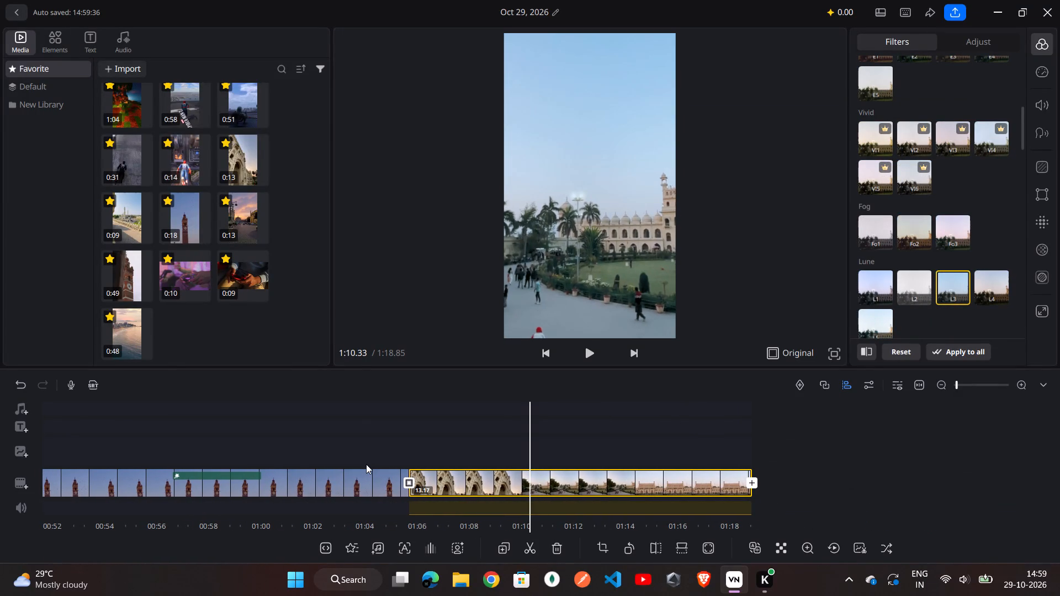
{"action": "scroll", "coordinate": [366, 464], "scroll_direction": "right", "scroll_amount": 2}
{"action": "scroll", "coordinate": [366, 464], "scroll_direction": "left", "scroll_amount": 1}
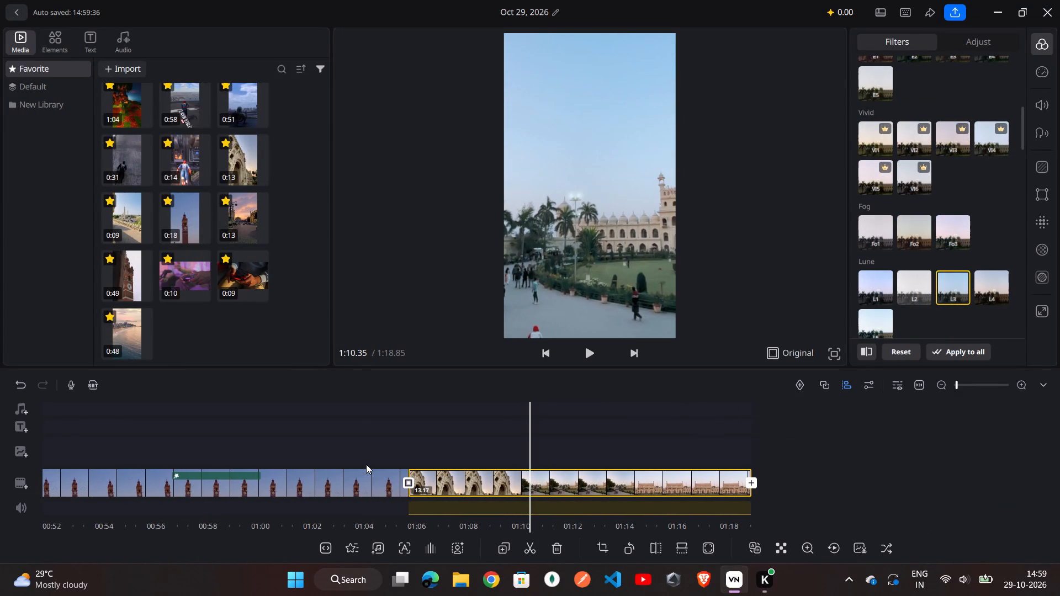
{"action": "scroll", "coordinate": [366, 464], "scroll_direction": "left", "scroll_amount": 3}
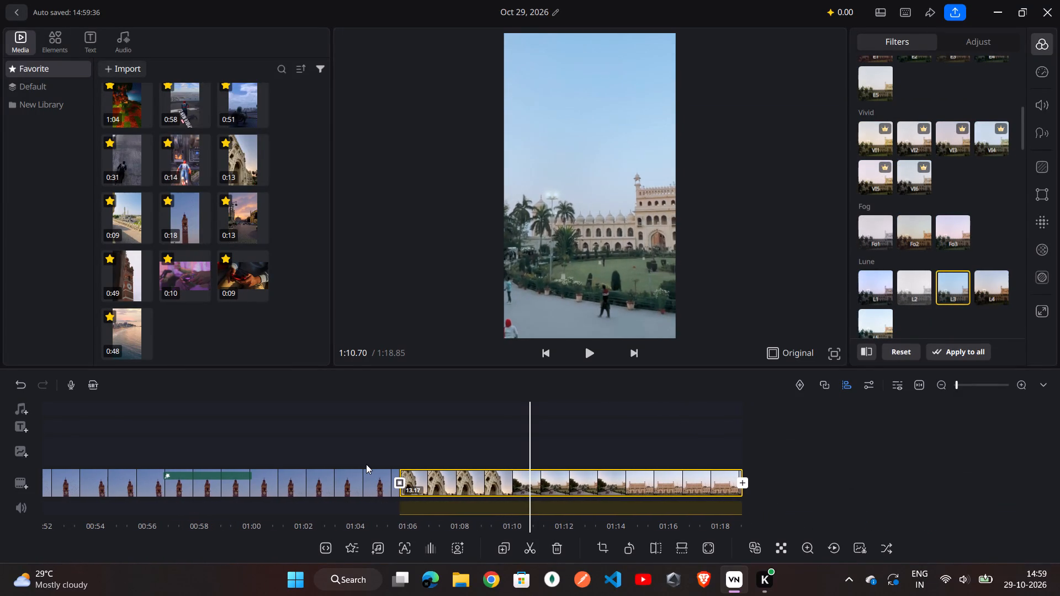
{"action": "scroll", "coordinate": [366, 464], "scroll_direction": "left", "scroll_amount": 1}
Split the final palace clip at 1:06.88, during the large white gateway shot.
{"action": "scroll", "coordinate": [366, 464], "scroll_direction": "right", "scroll_amount": 2}
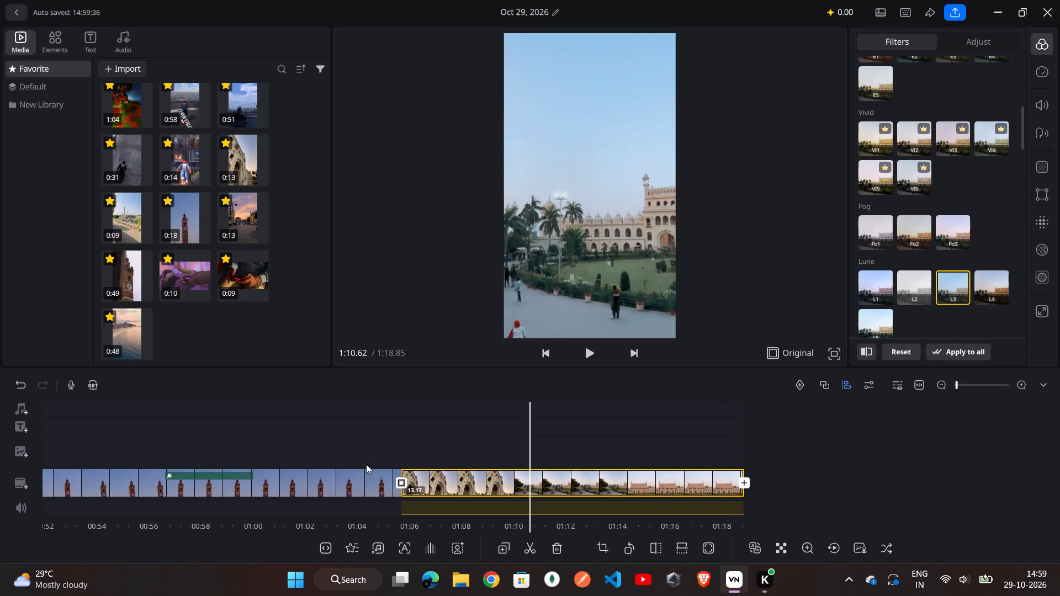
{"action": "scroll", "coordinate": [366, 464], "scroll_direction": "right", "scroll_amount": 4}
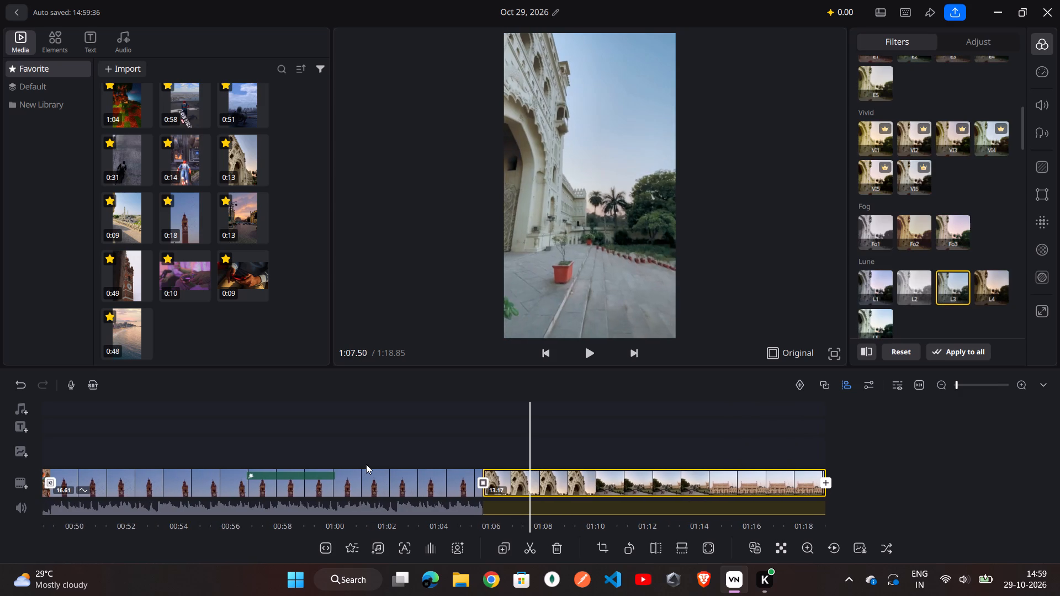
{"action": "scroll", "coordinate": [366, 464], "scroll_direction": "right", "scroll_amount": 2}
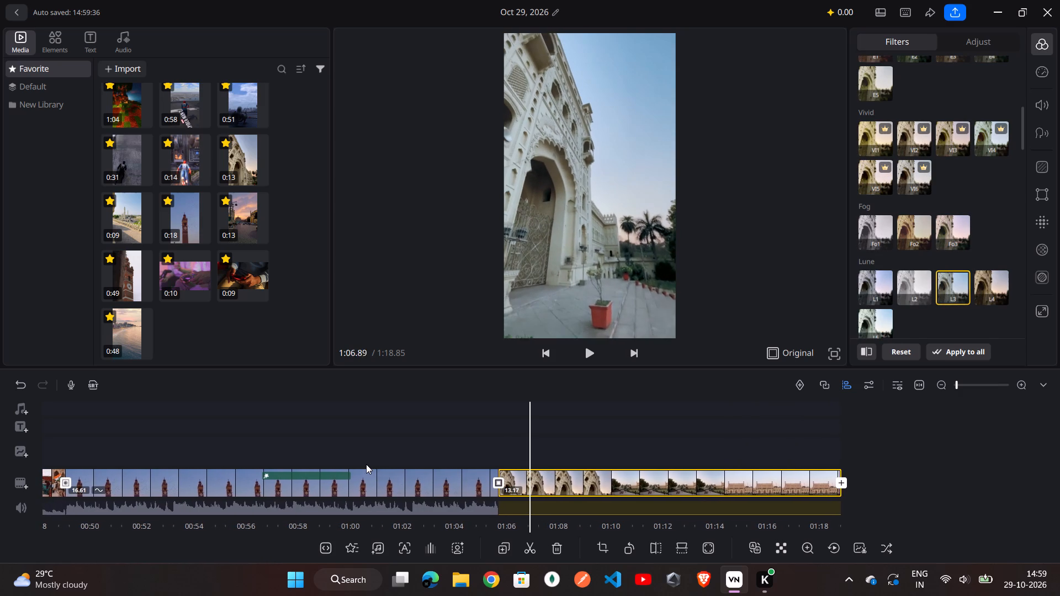
{"action": "scroll", "coordinate": [366, 464], "scroll_direction": "right", "scroll_amount": 1}
{"action": "key", "text": "ctrl+b"}
Split the remaining palace clip at 1:08.04 and again at 1:09.15, as the view pans from the gateway to the trees.
{"action": "scroll", "coordinate": [366, 464], "scroll_direction": "left", "scroll_amount": 1}
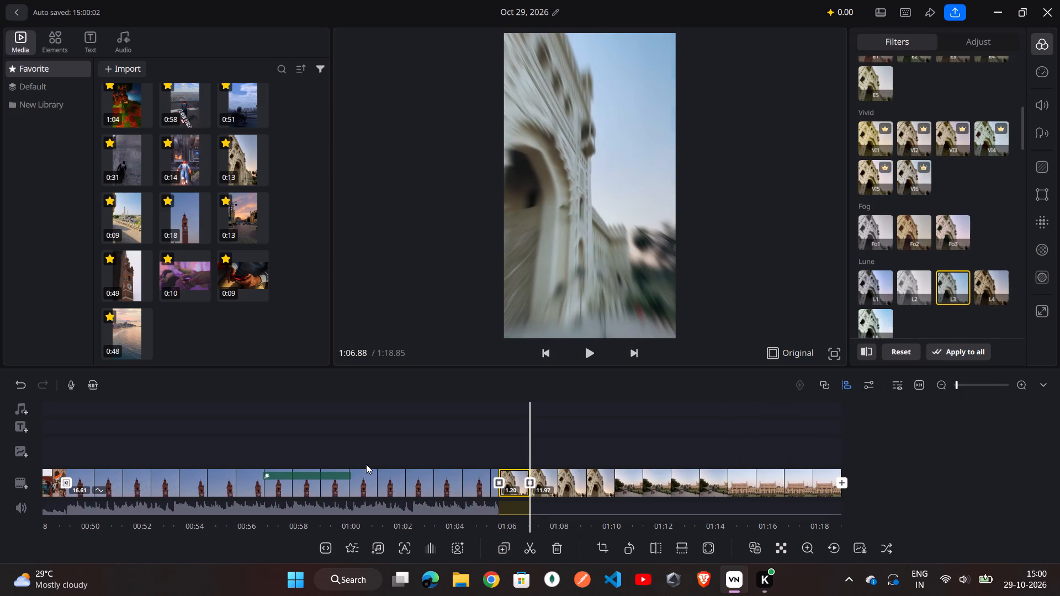
{"action": "scroll", "coordinate": [366, 464], "scroll_direction": "left", "scroll_amount": 1}
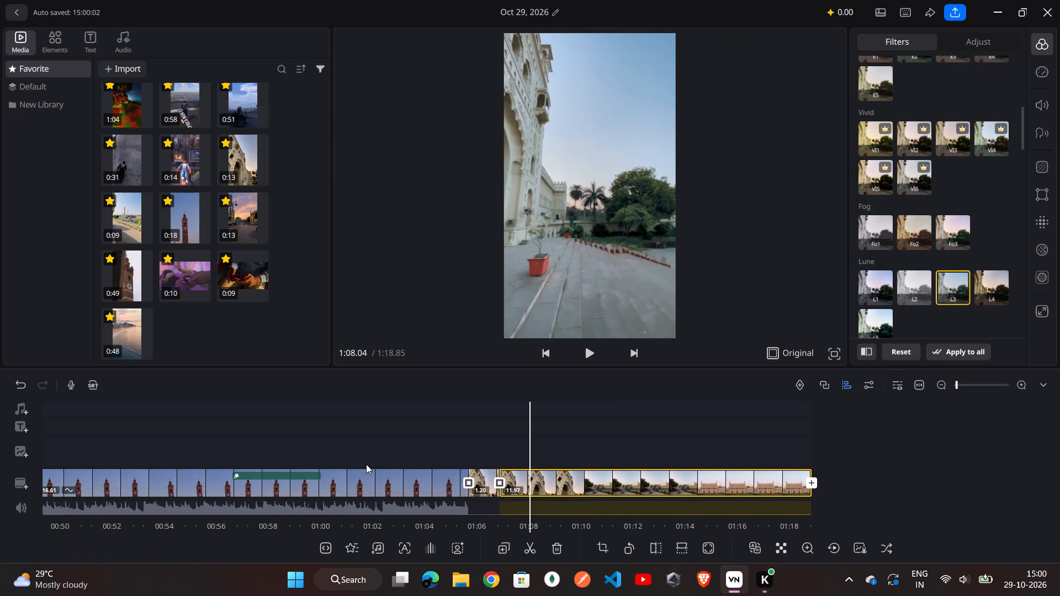
{"action": "key", "text": "ctrl+b"}
{"action": "scroll", "coordinate": [366, 464], "scroll_direction": "left", "scroll_amount": 1}
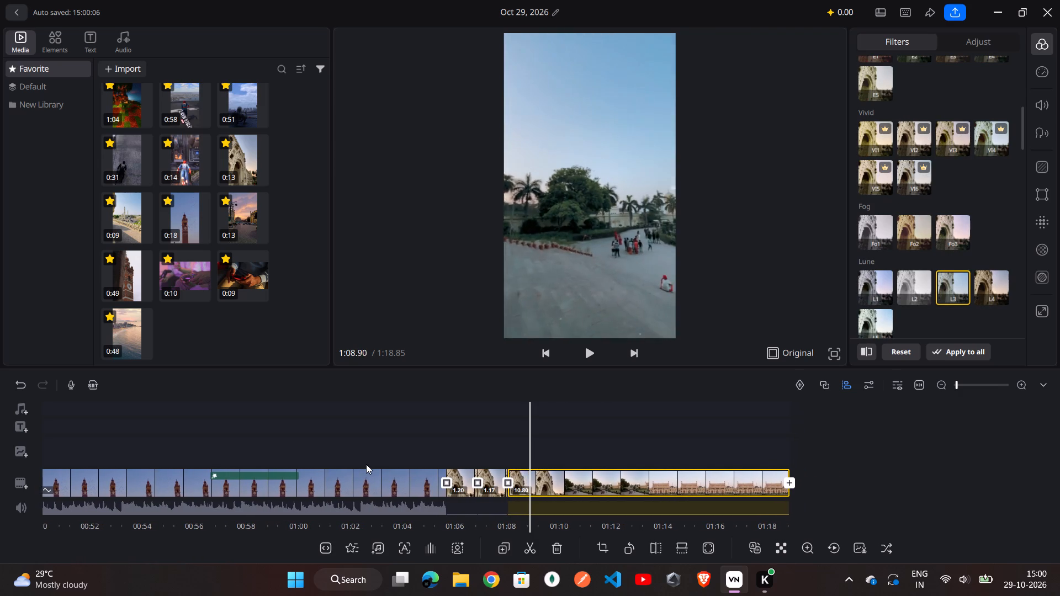
{"action": "scroll", "coordinate": [366, 464], "scroll_direction": "left", "scroll_amount": 1}
{"action": "key", "text": "ctrl+b"}
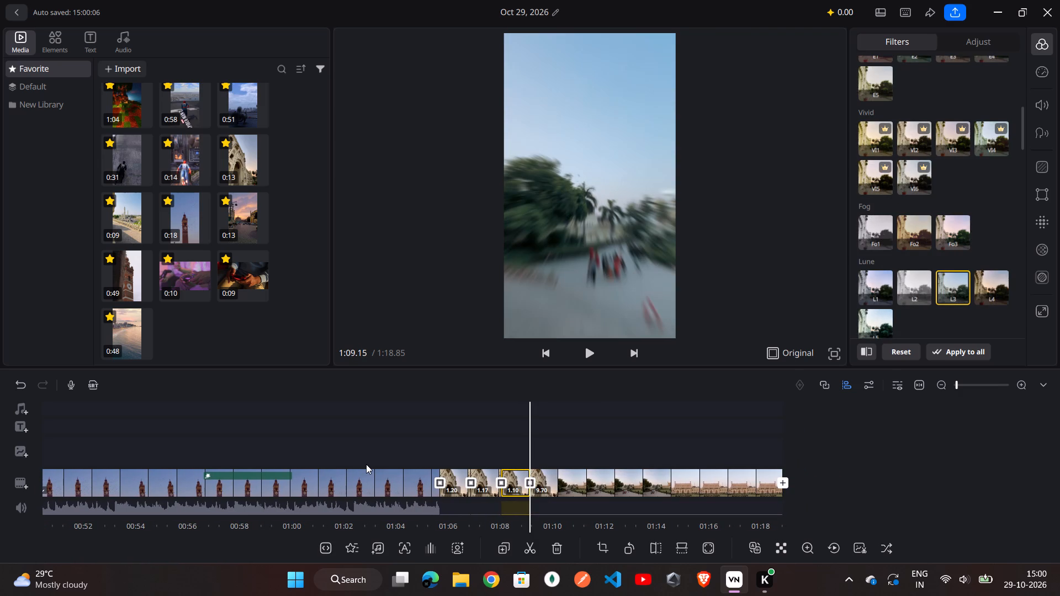
Split the remaining palace clip at 1:10.26 and 1:11.33, as the view pans across the garden to the palace.
{"action": "scroll", "coordinate": [366, 464], "scroll_direction": "left", "scroll_amount": 2}
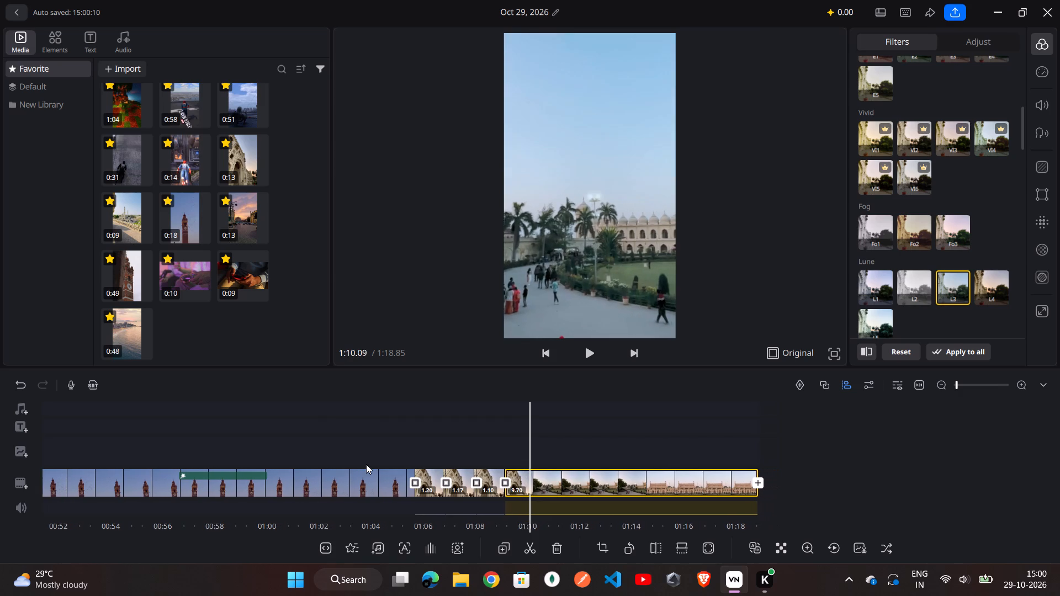
{"action": "scroll", "coordinate": [366, 464], "scroll_direction": "left", "scroll_amount": 1}
{"action": "key", "text": "ctrl+b"}
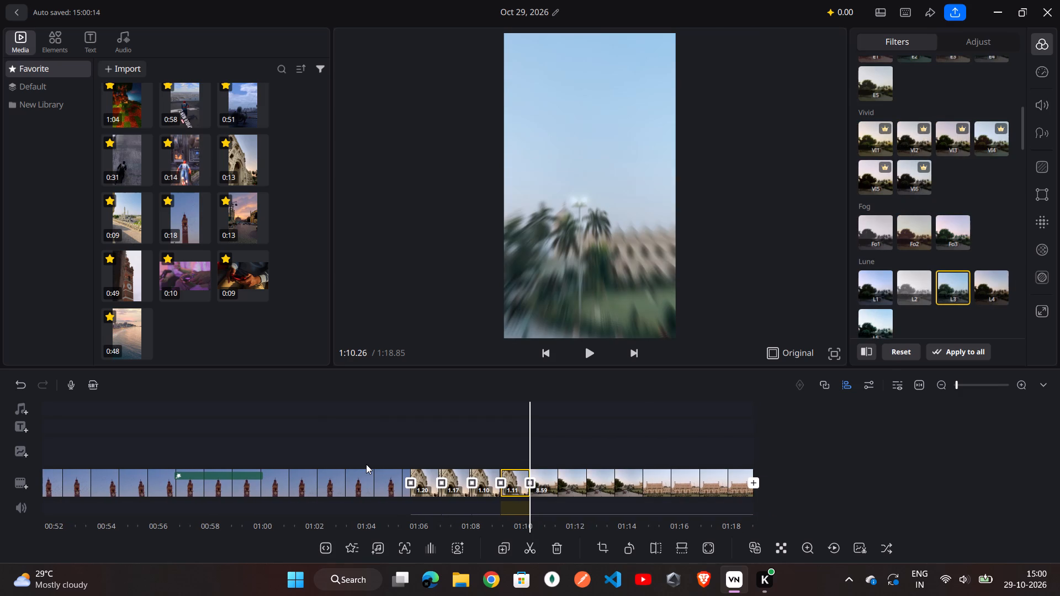
{"action": "scroll", "coordinate": [366, 464], "scroll_direction": "left", "scroll_amount": 1}
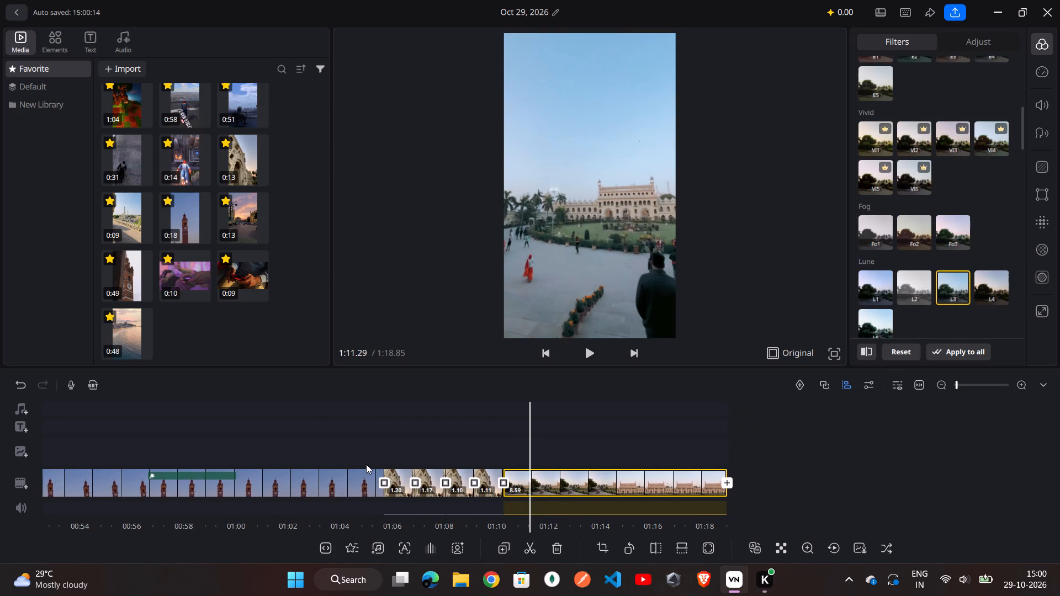
{"action": "scroll", "coordinate": [366, 464], "scroll_direction": "left", "scroll_amount": 1}
{"action": "key", "text": "ctrl+b"}
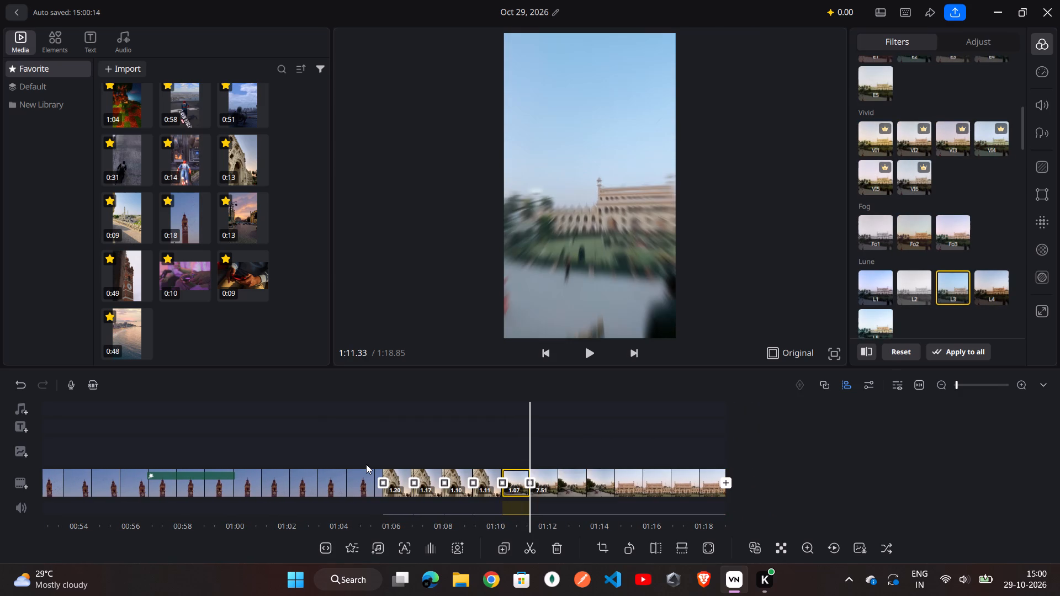
Split the remaining palace clip at 1:12.51 and 1:13.59, during the frontal shots of the palace facade.
{"action": "scroll", "coordinate": [366, 464], "scroll_direction": "left", "scroll_amount": 1}
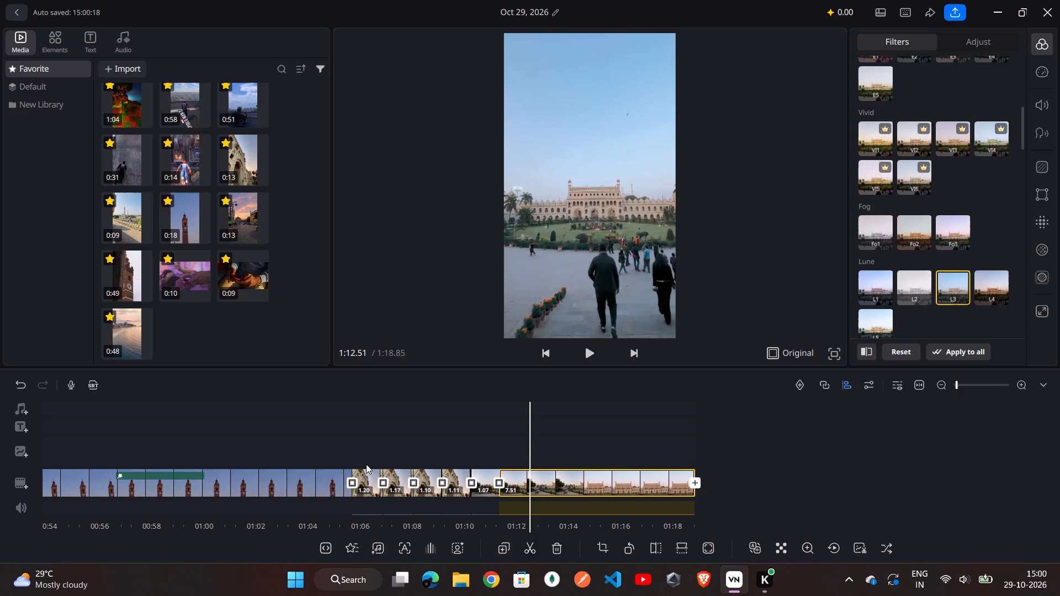
{"action": "key", "text": "ctrl+b"}
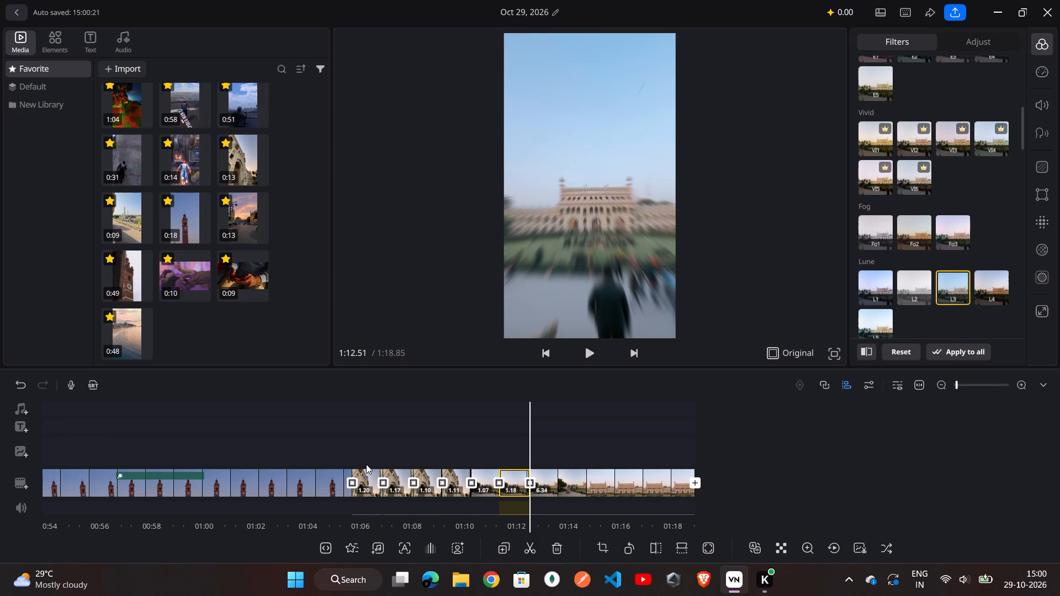
{"action": "scroll", "coordinate": [366, 464], "scroll_direction": "left", "scroll_amount": 1}
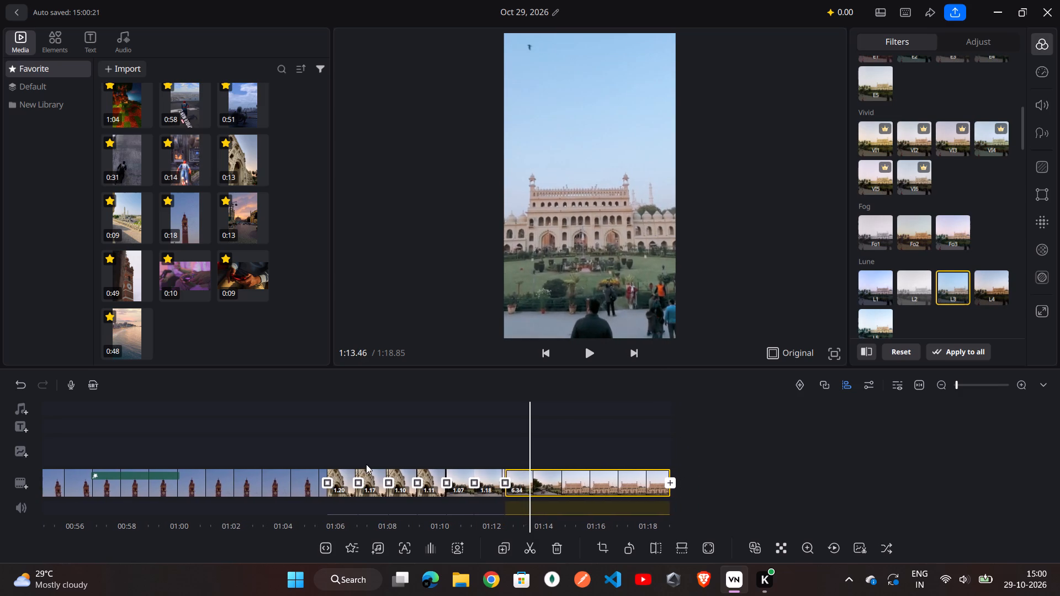
{"action": "scroll", "coordinate": [366, 464], "scroll_direction": "left", "scroll_amount": 1}
{"action": "key", "text": "ctrl+b"}
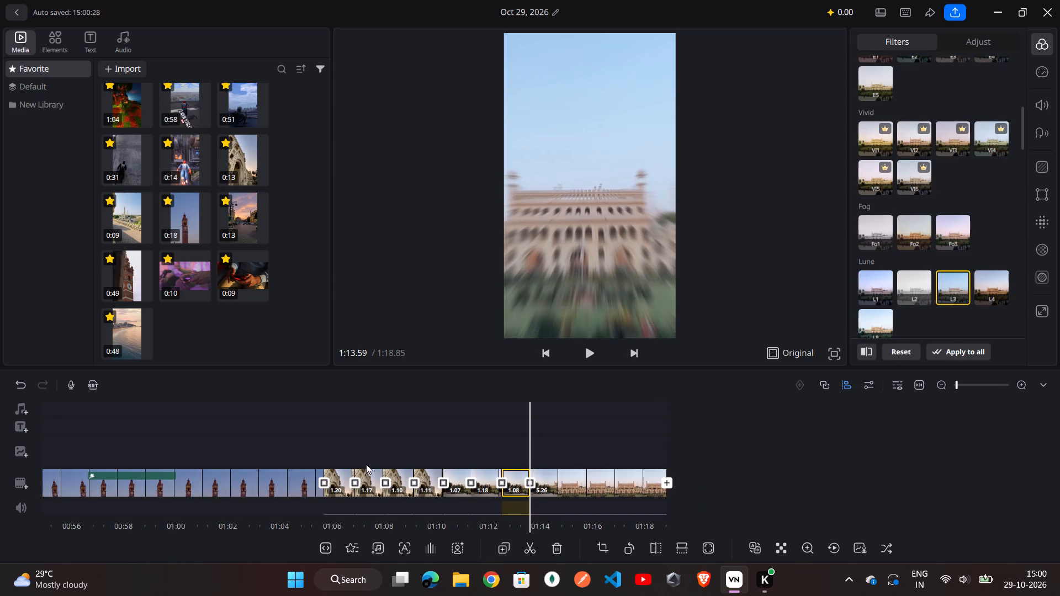
Split the remaining palace clip at 1:14.96 and 1:16.87, as the view turns from the palace towards the boundary wall.
{"action": "scroll", "coordinate": [366, 464], "scroll_direction": "left", "scroll_amount": 2}
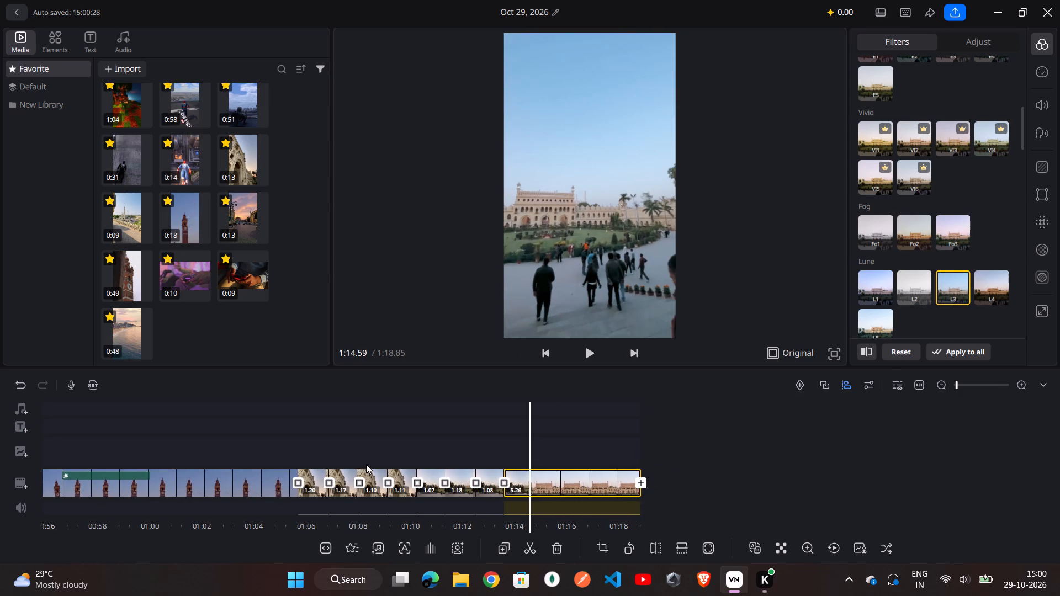
{"action": "scroll", "coordinate": [366, 464], "scroll_direction": "left", "scroll_amount": 1}
{"action": "key", "text": "ctrl+b"}
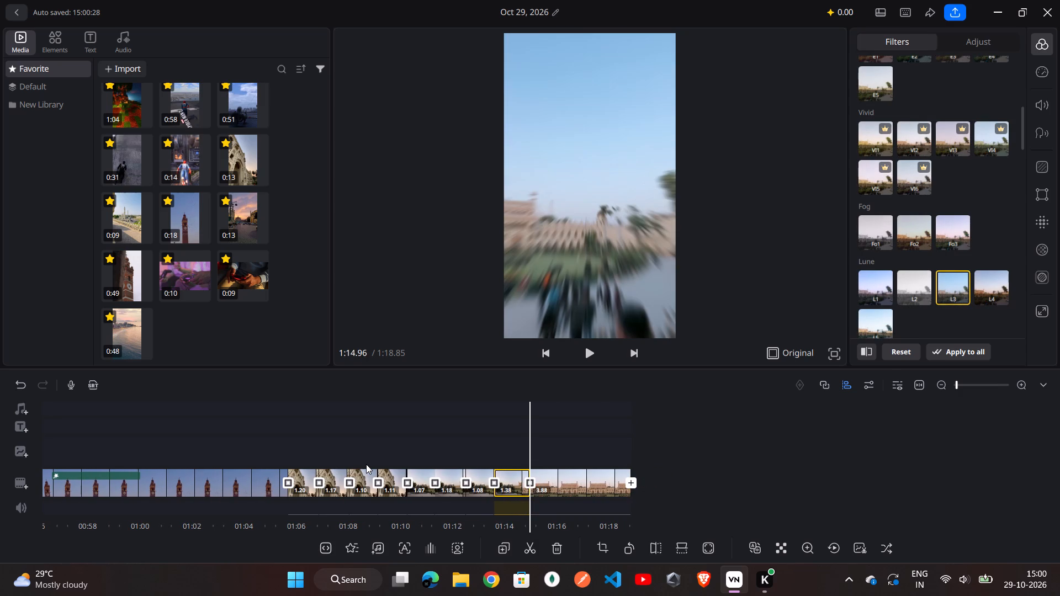
{"action": "scroll", "coordinate": [366, 464], "scroll_direction": "left", "scroll_amount": 2}
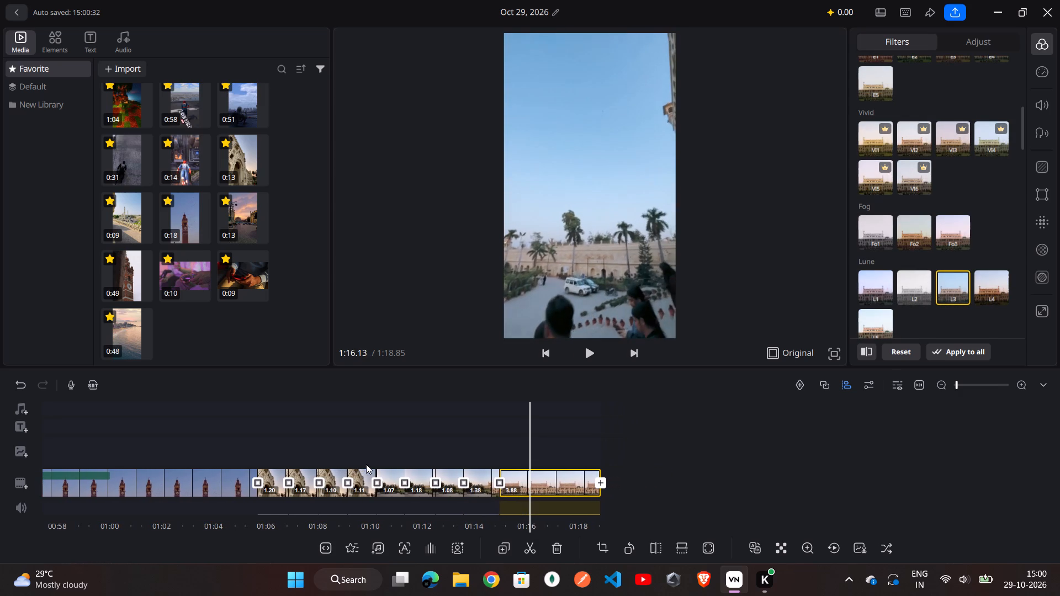
{"action": "scroll", "coordinate": [366, 464], "scroll_direction": "left", "scroll_amount": 1}
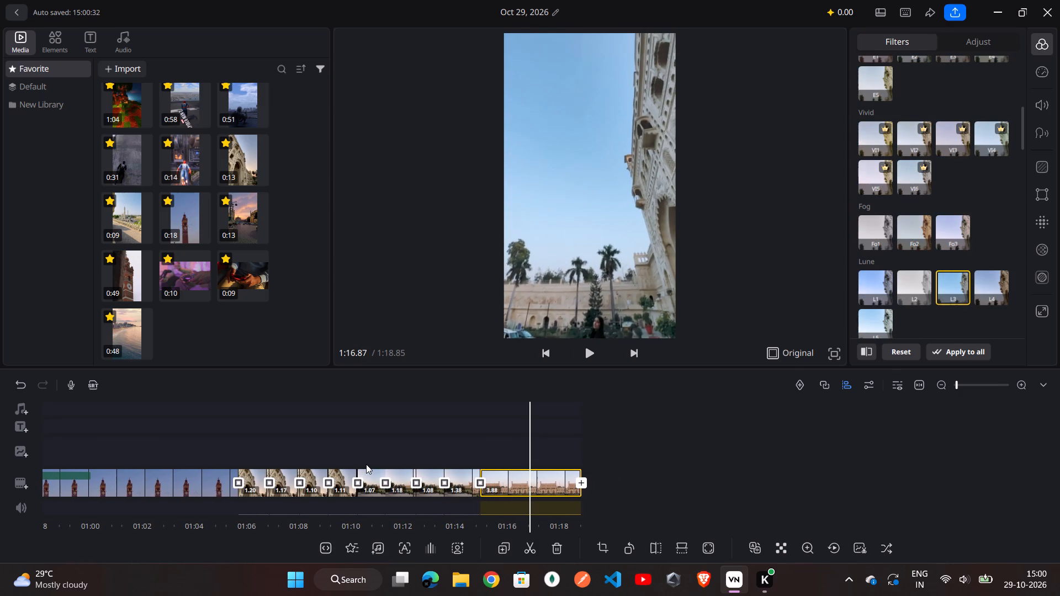
{"action": "key", "text": "ctrl+b"}
Look back through the palace segments and the clock tower clip to the montage segment around 0:48.
{"action": "scroll", "coordinate": [366, 464], "scroll_direction": "right", "scroll_amount": 5}
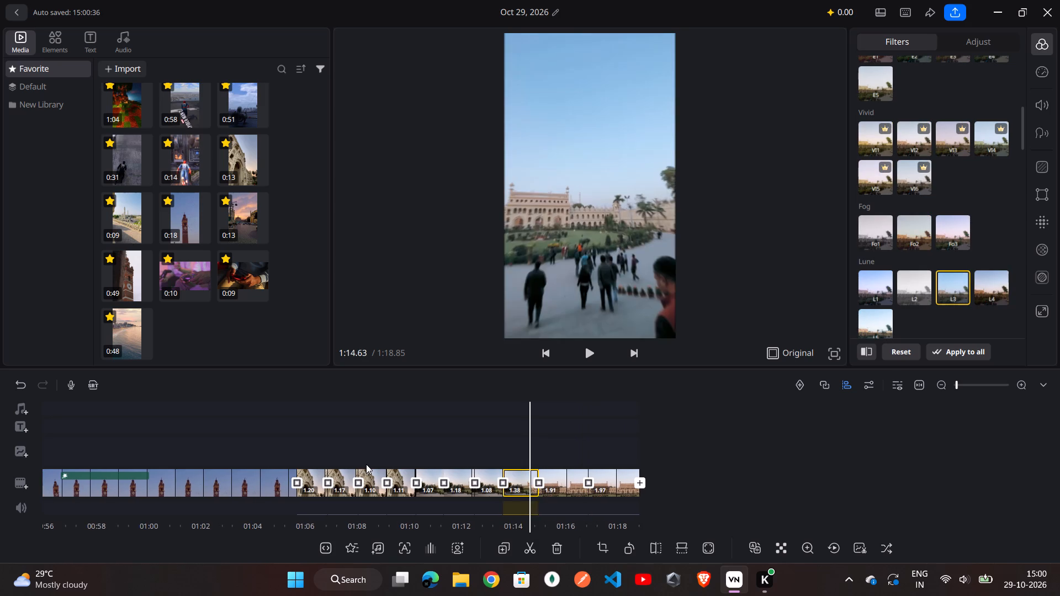
{"action": "scroll", "coordinate": [366, 464], "scroll_direction": "right", "scroll_amount": 8}
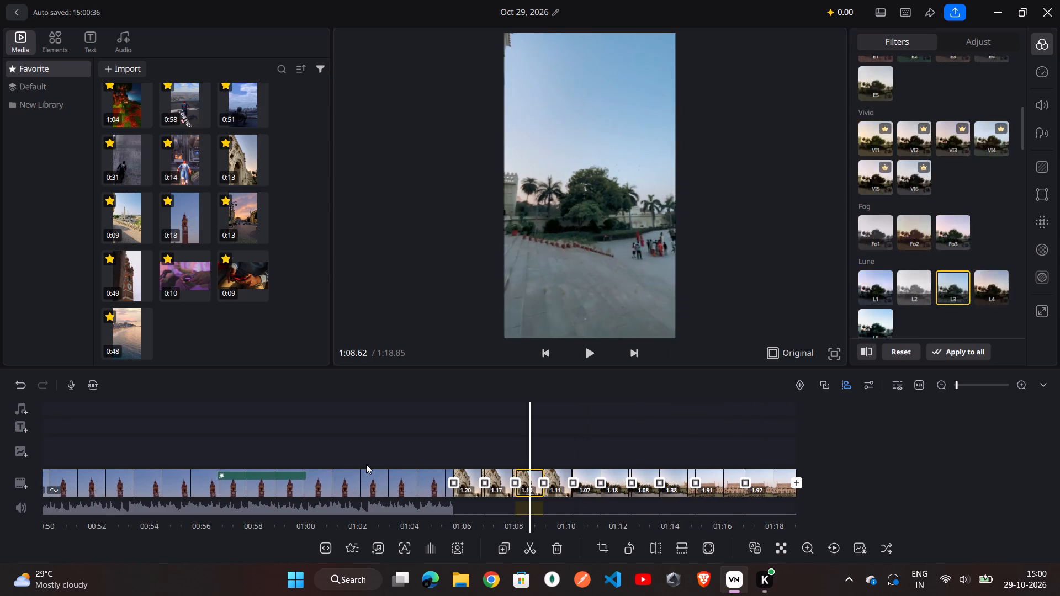
{"action": "scroll", "coordinate": [366, 464], "scroll_direction": "right", "scroll_amount": 4}
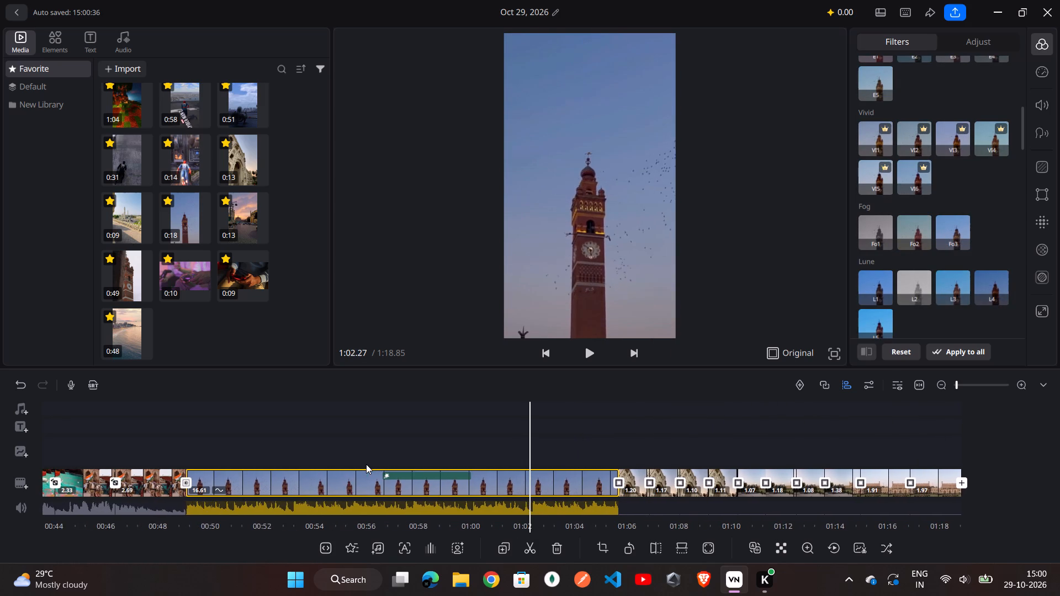
{"action": "scroll", "coordinate": [366, 464], "scroll_direction": "right", "scroll_amount": 7}
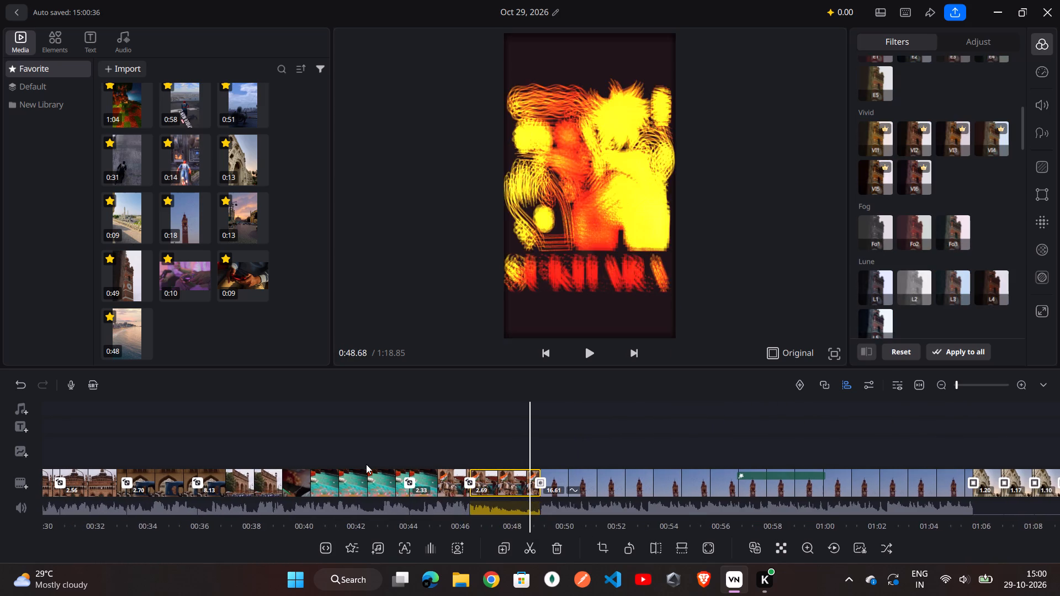
{"action": "scroll", "coordinate": [366, 464], "scroll_direction": "right", "scroll_amount": 2}
Look forward through the clock tower clip to the first palace segments and examine the cut near 1:07 in closer timeline detail.
{"action": "scroll", "coordinate": [366, 464], "scroll_direction": "left", "scroll_amount": 3}
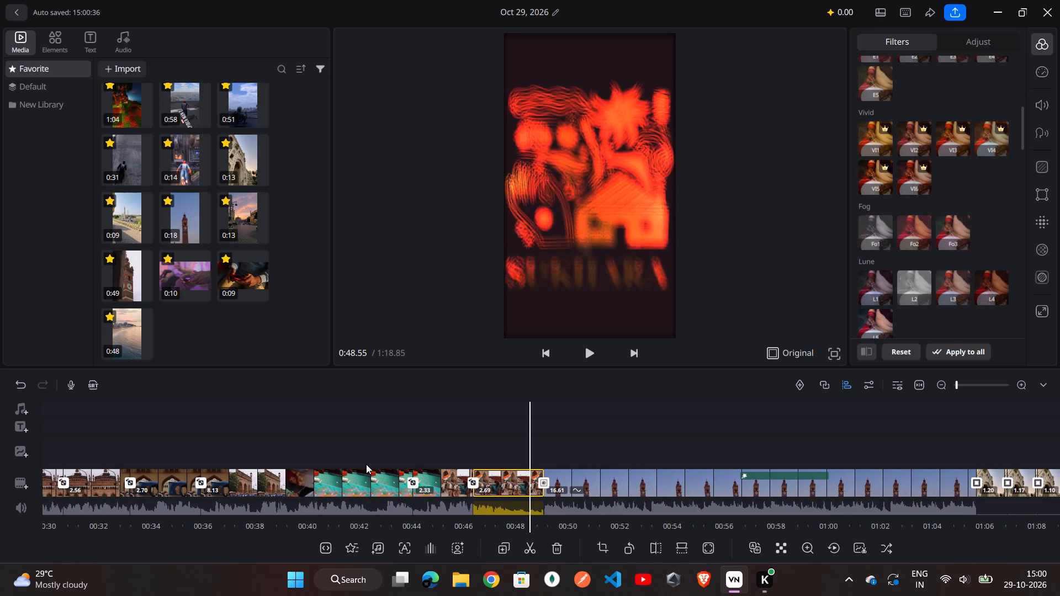
{"action": "scroll", "coordinate": [366, 464], "scroll_direction": "left", "scroll_amount": 3}
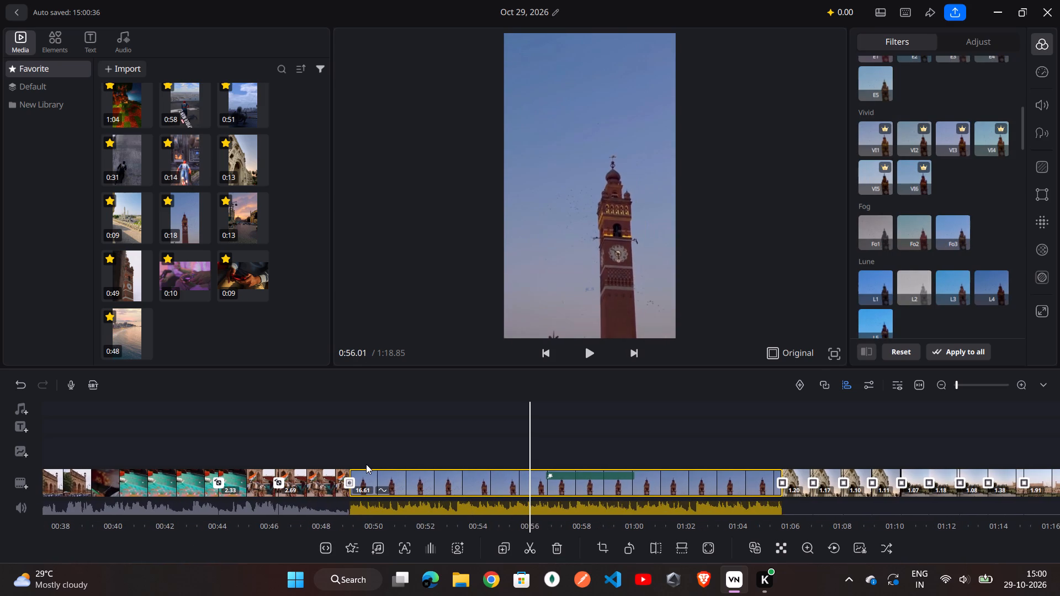
{"action": "scroll", "coordinate": [366, 464], "scroll_direction": "left", "scroll_amount": 4}
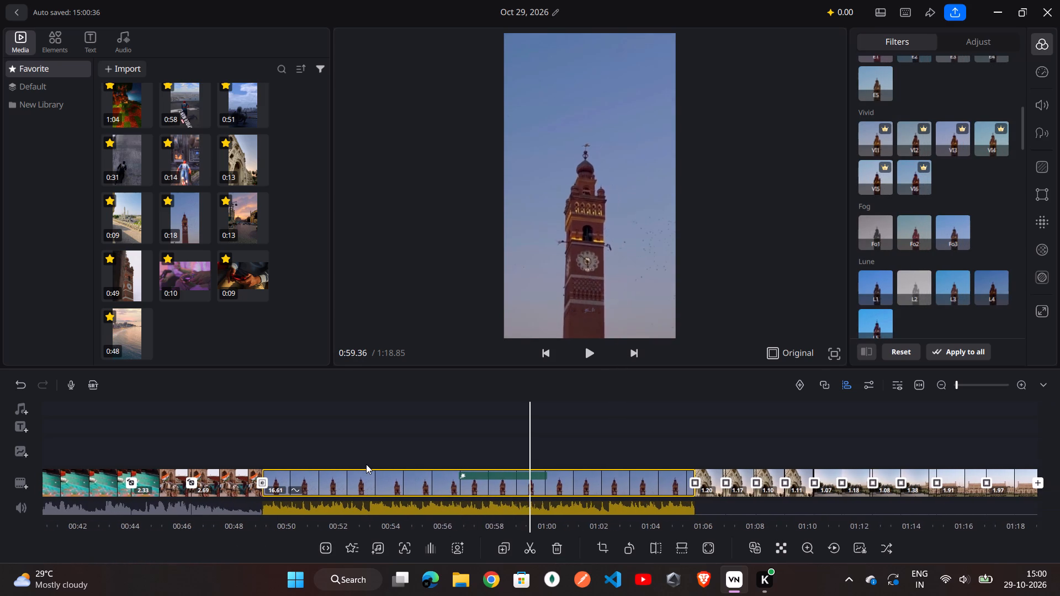
{"action": "scroll", "coordinate": [366, 464], "scroll_direction": "left", "scroll_amount": 3}
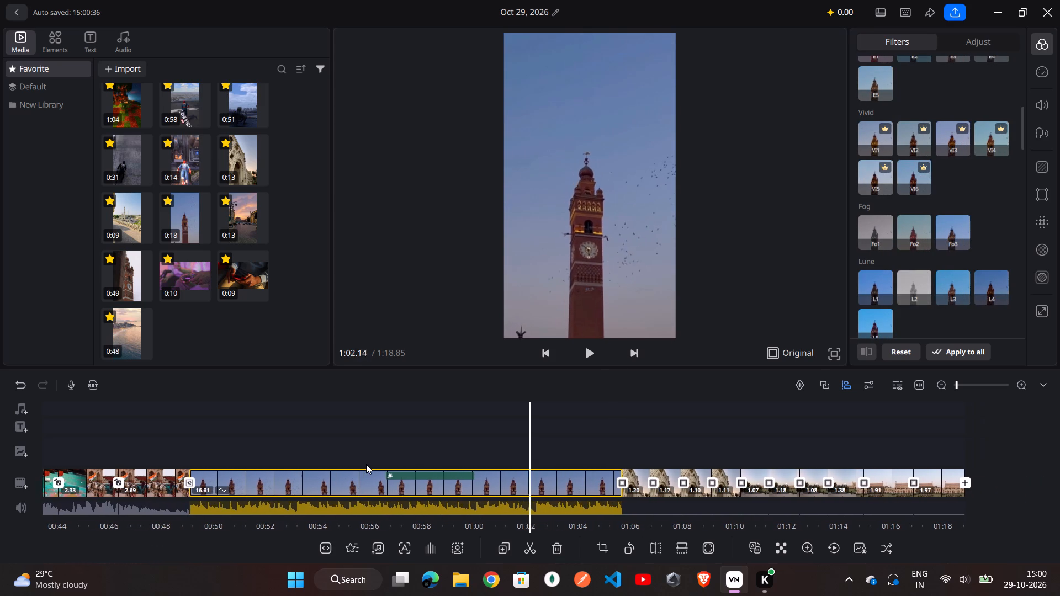
{"action": "scroll", "coordinate": [366, 464], "scroll_direction": "left", "scroll_amount": 4}
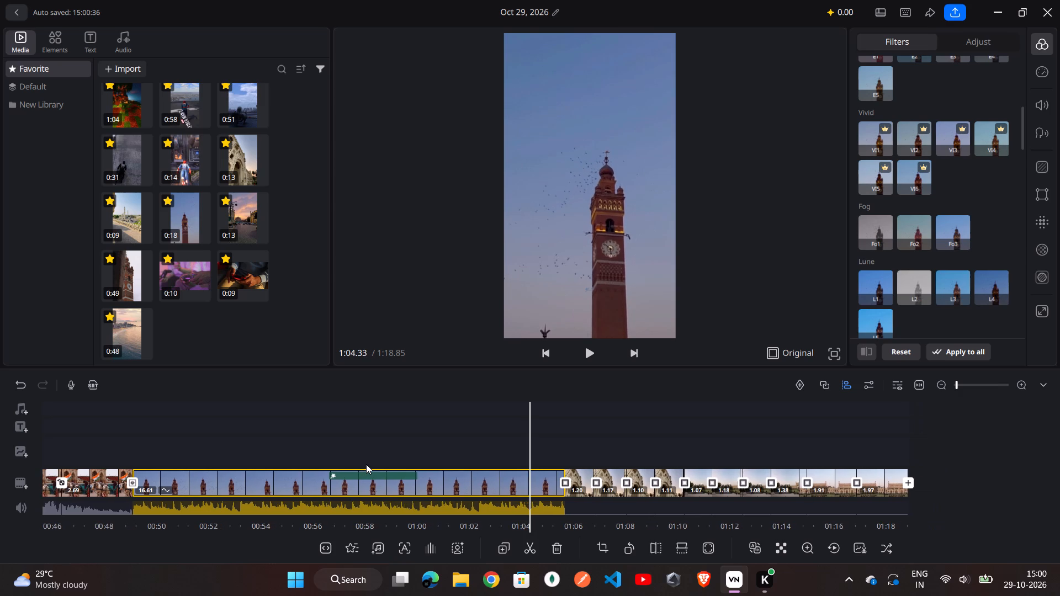
{"action": "scroll", "coordinate": [366, 464], "scroll_direction": "left", "scroll_amount": 3}
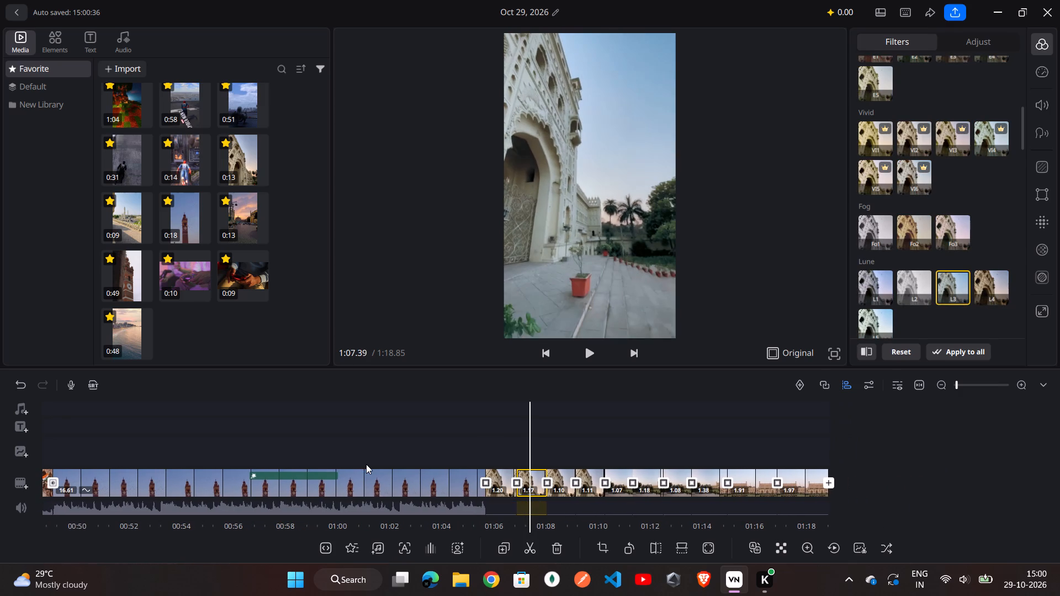
{"action": "scroll", "coordinate": [366, 464], "scroll_direction": "up", "scroll_amount": 1}
{"action": "scroll", "coordinate": [366, 464], "scroll_direction": "down", "scroll_amount": 1}
{"action": "scroll", "coordinate": [366, 464], "scroll_direction": "left", "scroll_amount": 2}
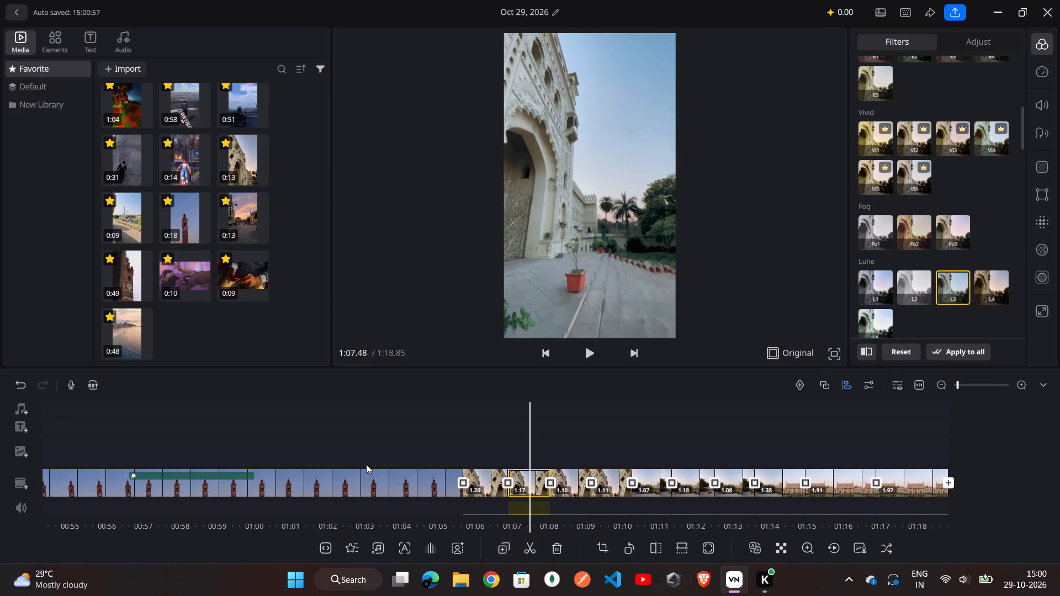
{"action": "scroll", "coordinate": [366, 464], "scroll_direction": "left", "scroll_amount": 1}
{"action": "scroll", "coordinate": [366, 464], "scroll_direction": "right", "scroll_amount": 9}
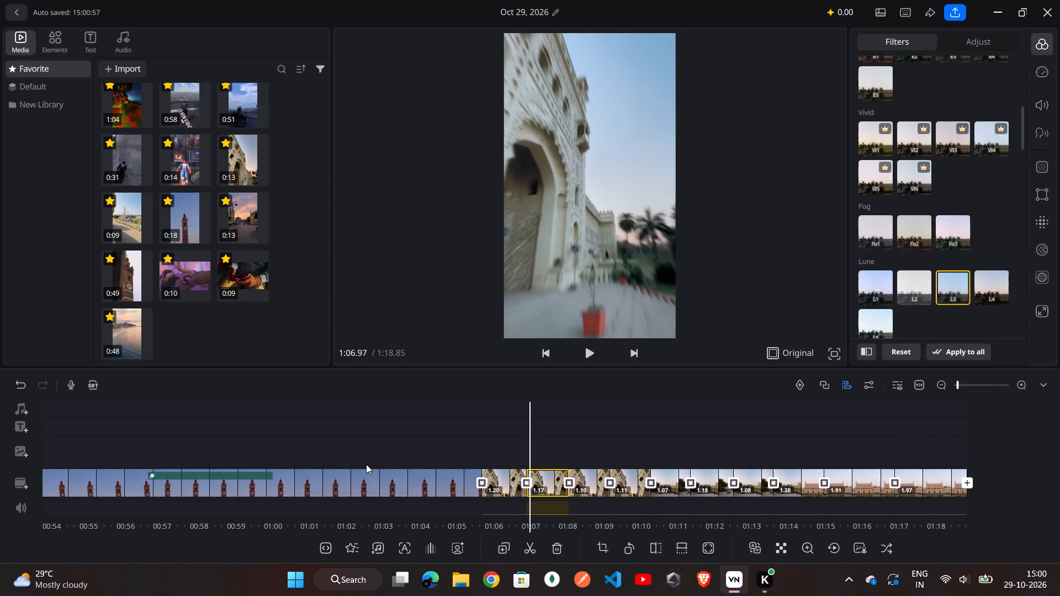
Apply the Essence filter E5 to the long clock tower clip with the blue sky.
{"action": "scroll", "coordinate": [366, 464], "scroll_direction": "right", "scroll_amount": 5}
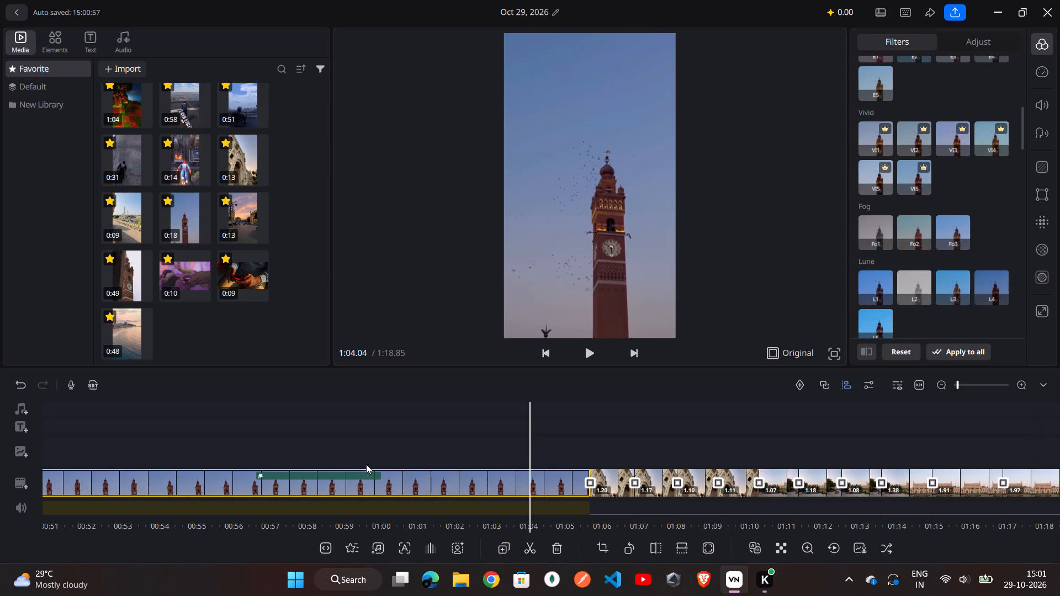
{"action": "scroll", "coordinate": [366, 464], "scroll_direction": "right", "scroll_amount": 6}
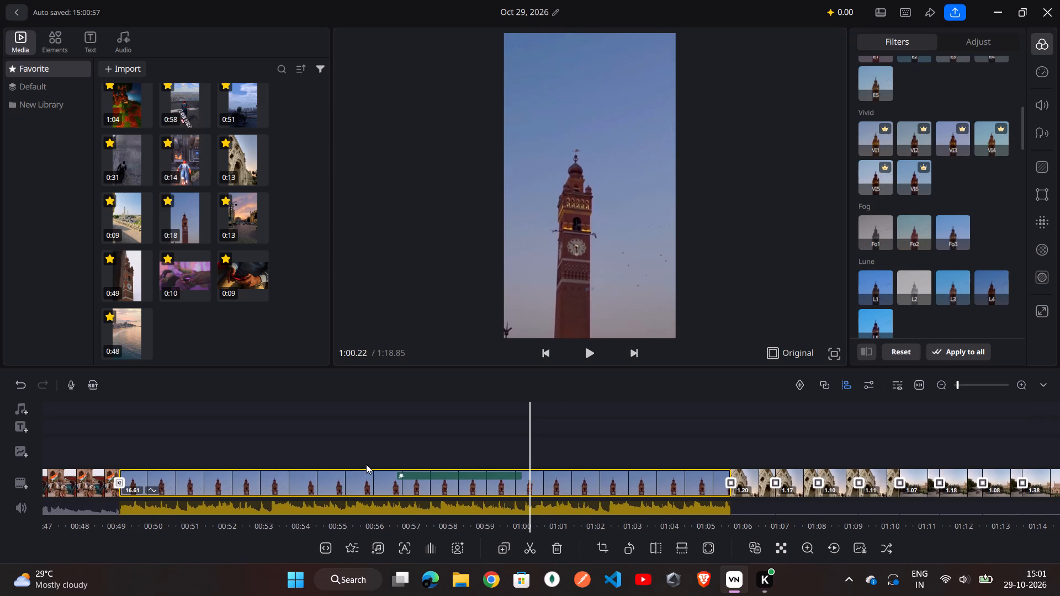
{"action": "scroll", "coordinate": [366, 464], "scroll_direction": "right", "scroll_amount": 6}
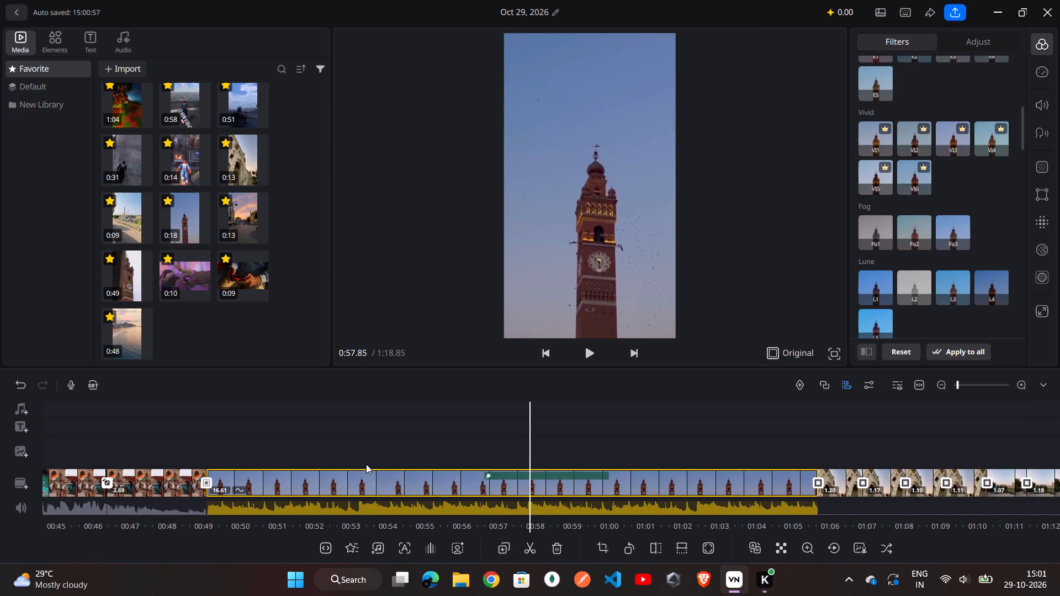
{"action": "scroll", "coordinate": [366, 464], "scroll_direction": "right", "scroll_amount": 6}
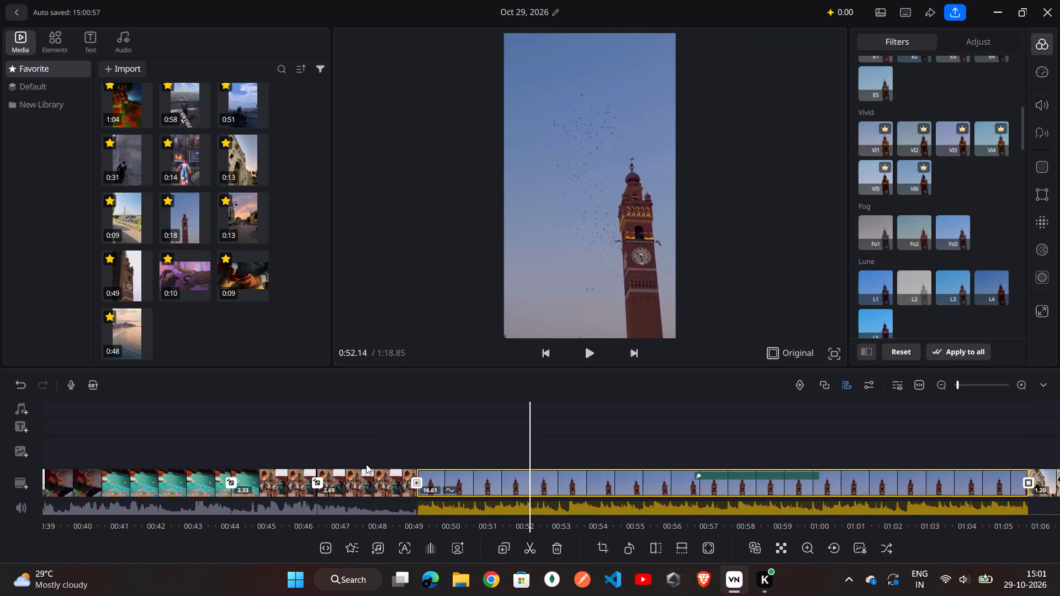
{"action": "scroll", "coordinate": [366, 464], "scroll_direction": "right", "scroll_amount": 6}
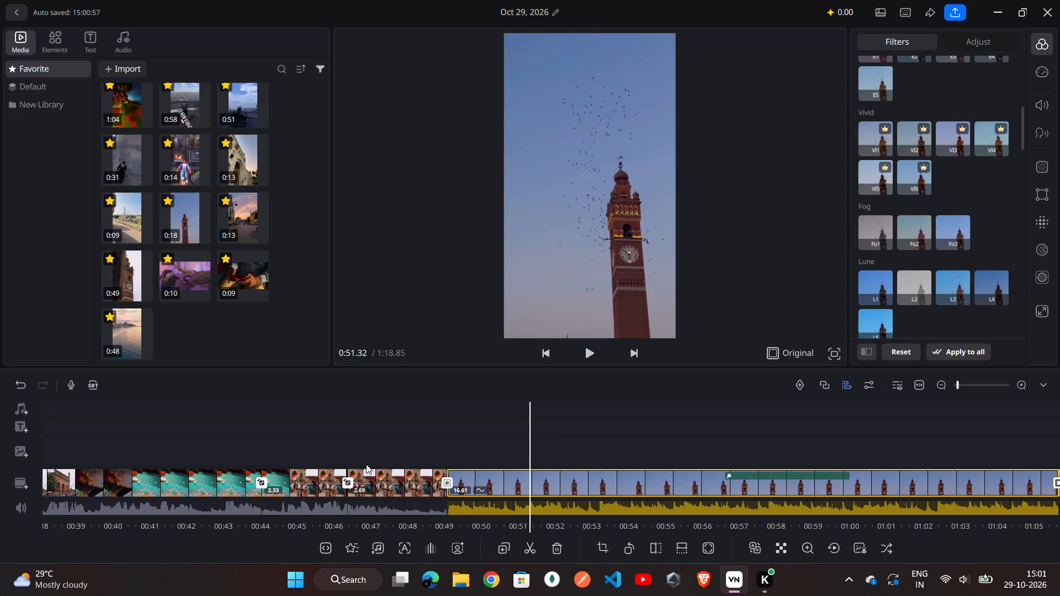
{"action": "scroll", "coordinate": [366, 464], "scroll_direction": "left", "scroll_amount": 1}
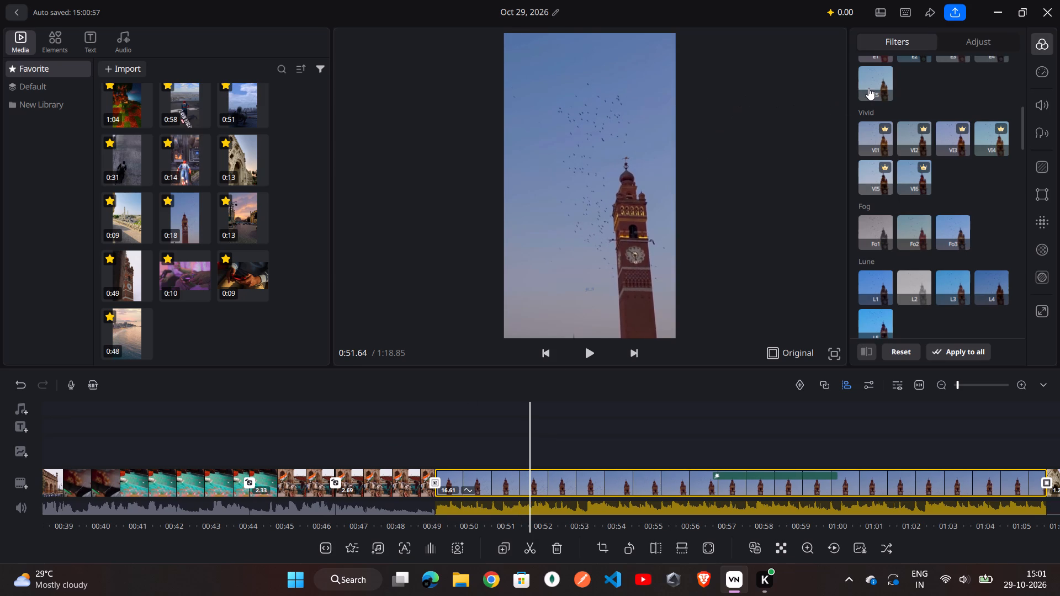
{"action": "left_click", "coordinate": [868, 88]}
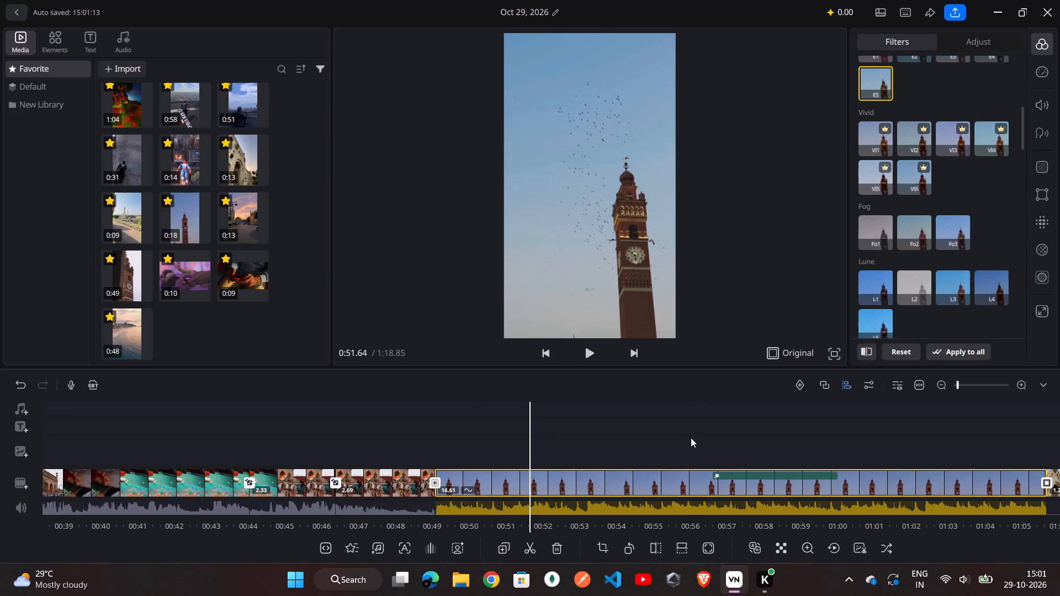
Reduce the E5 filter's intensity on the clock tower clip to 70.
{"action": "scroll", "coordinate": [862, 257], "scroll_direction": "up", "scroll_amount": 2}
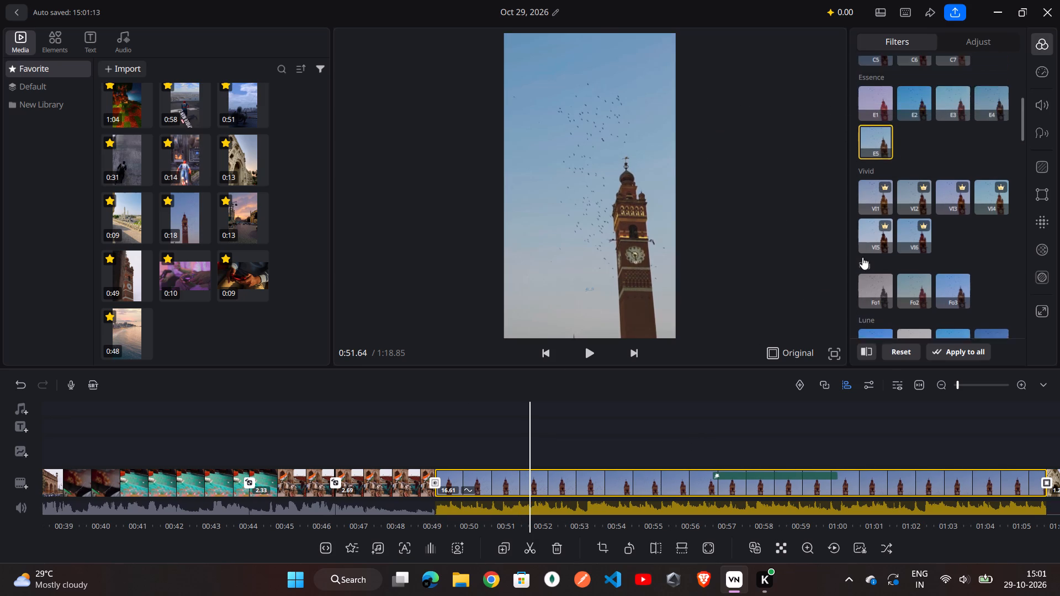
{"action": "scroll", "coordinate": [862, 257], "scroll_direction": "up", "scroll_amount": 7}
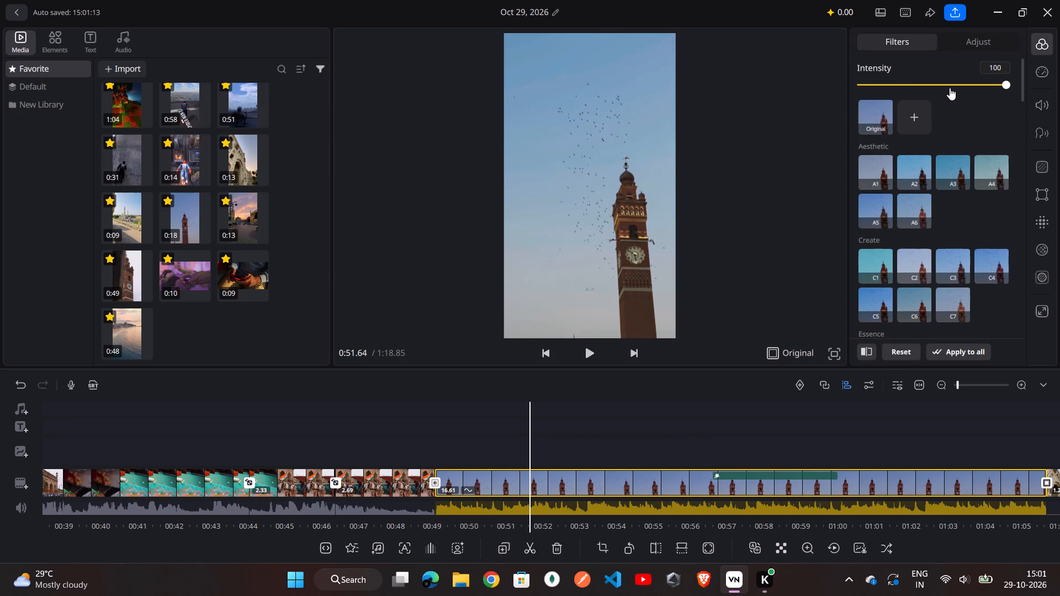
{"action": "left_click", "coordinate": [950, 88]}
{"action": "left_click", "coordinate": [965, 83]}
Play back the clock tower clip from 0:51.64 to about 1:03 to review the filtered look.
{"action": "left_click", "coordinate": [590, 354]}
{"action": "left_click", "coordinate": [590, 354]}
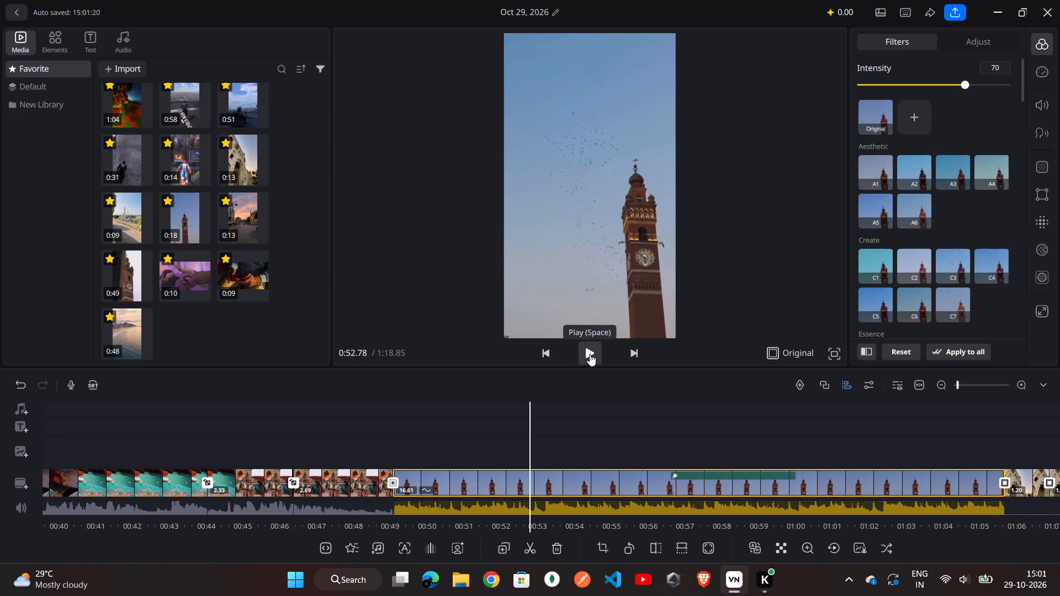
{"action": "left_click", "coordinate": [590, 354]}
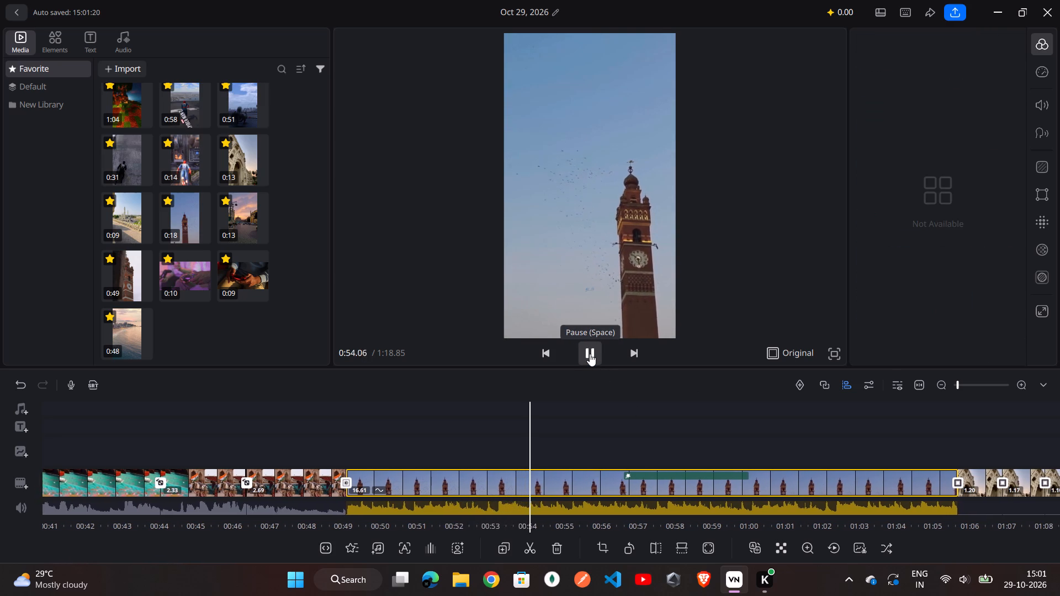
{"action": "key", "text": "space"}
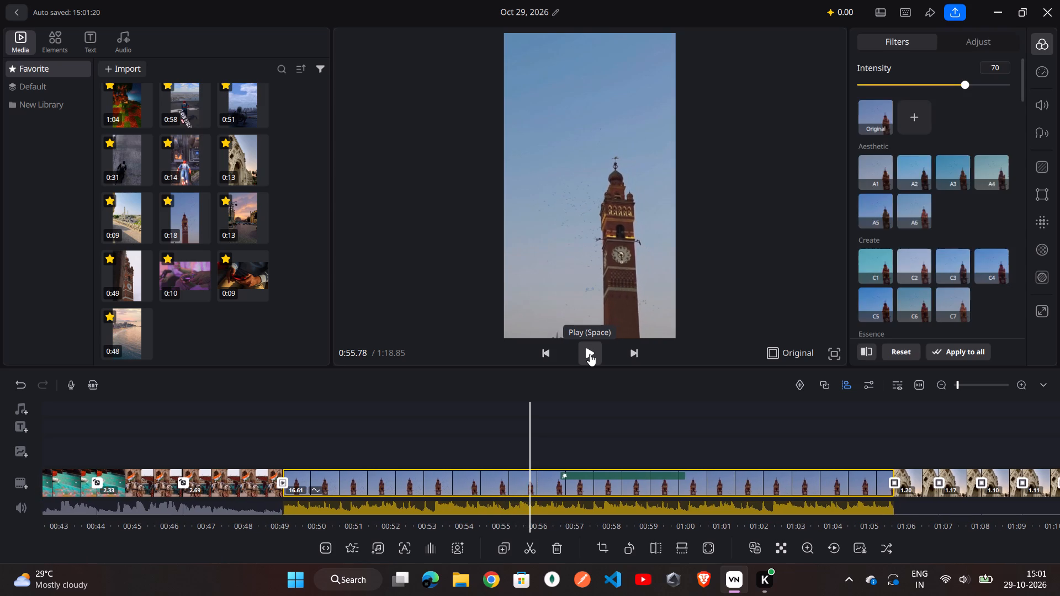
{"action": "key", "text": "space"}
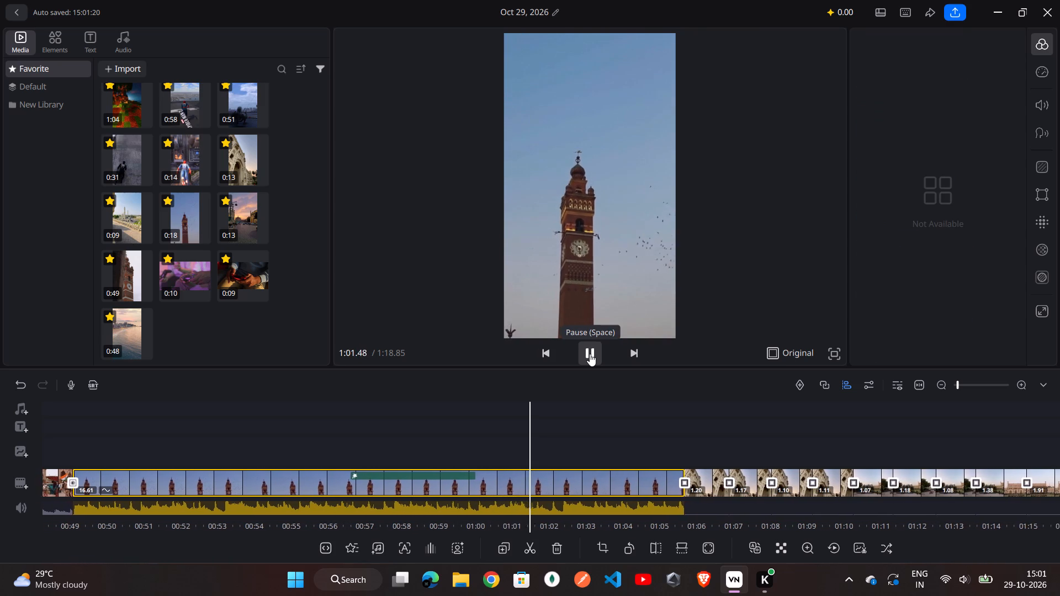
{"action": "key", "text": "space"}
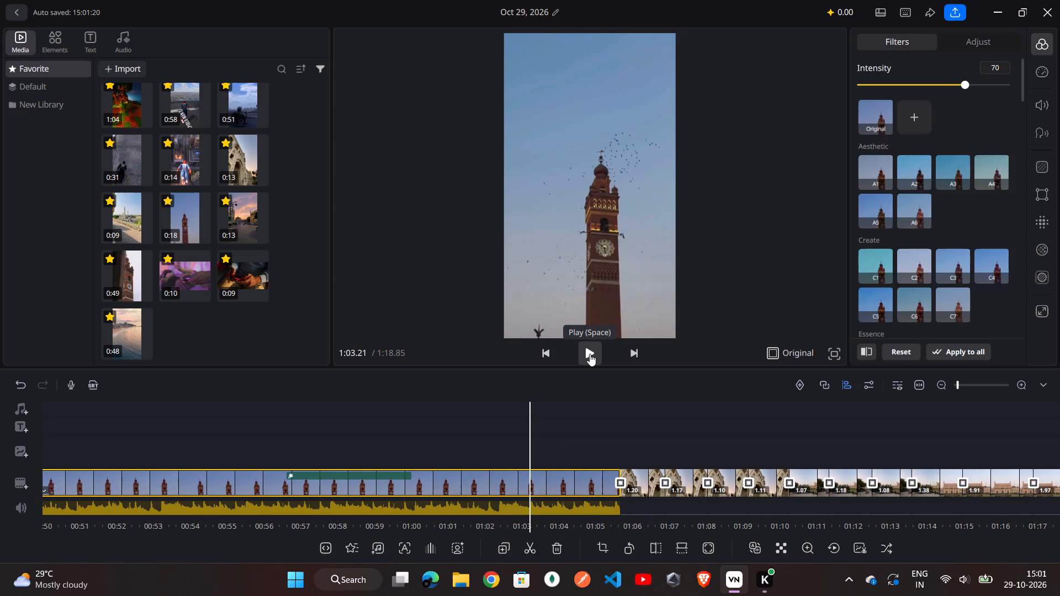
Split the 8.13-second montage segment at 0:39.61, on the shot of the craftsman behind the turquoise fabric.
{"action": "scroll", "coordinate": [487, 446], "scroll_direction": "right", "scroll_amount": 3}
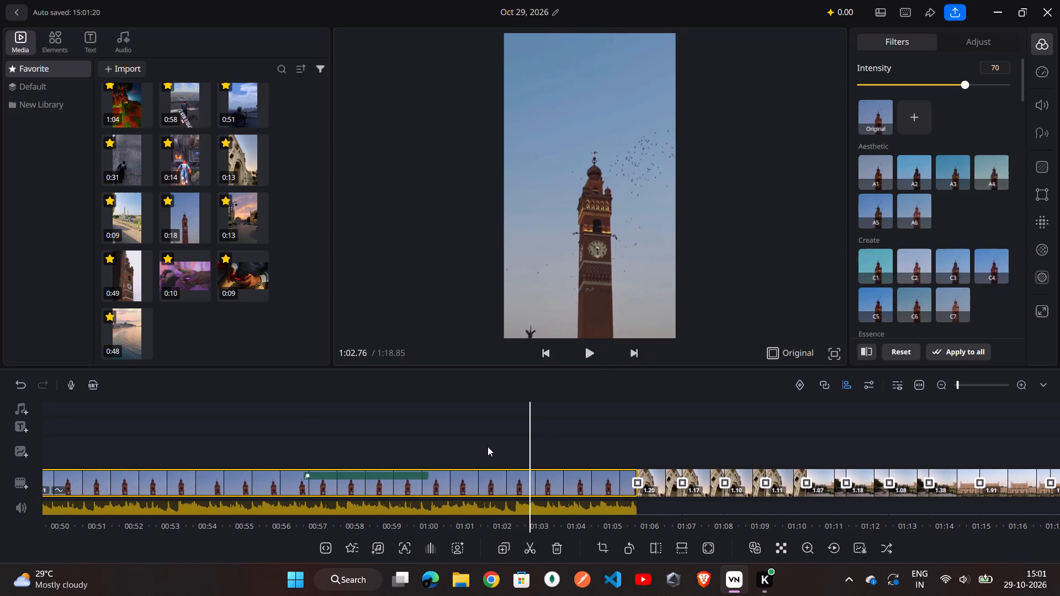
{"action": "scroll", "coordinate": [487, 446], "scroll_direction": "right", "scroll_amount": 7}
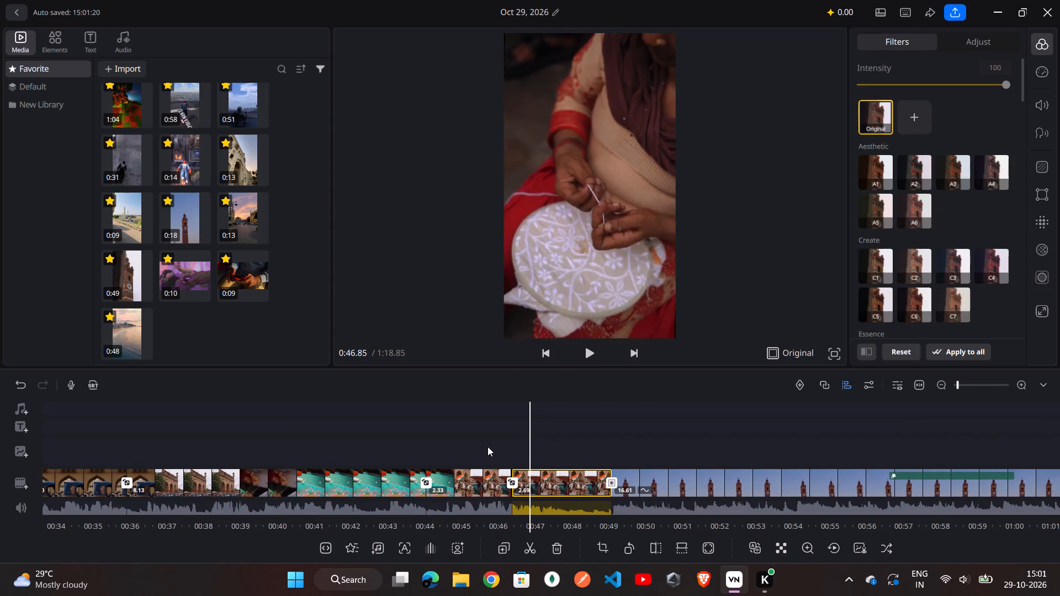
{"action": "scroll", "coordinate": [487, 446], "scroll_direction": "right", "scroll_amount": 1}
{"action": "scroll", "coordinate": [487, 446], "scroll_direction": "down", "scroll_amount": 1}
{"action": "scroll", "coordinate": [487, 446], "scroll_direction": "left", "scroll_amount": 1}
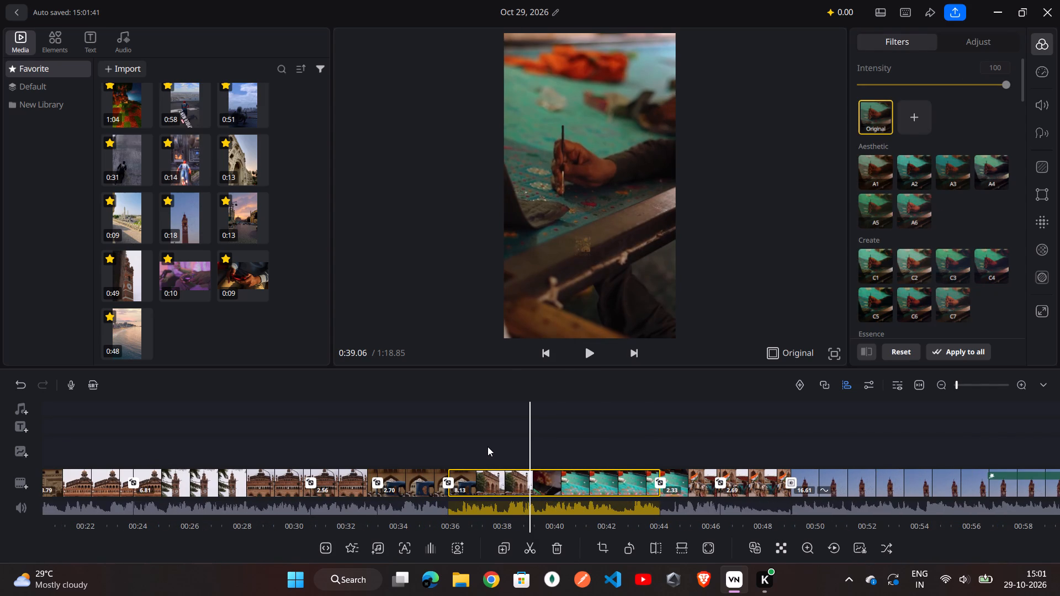
{"action": "scroll", "coordinate": [487, 446], "scroll_direction": "left", "scroll_amount": 1}
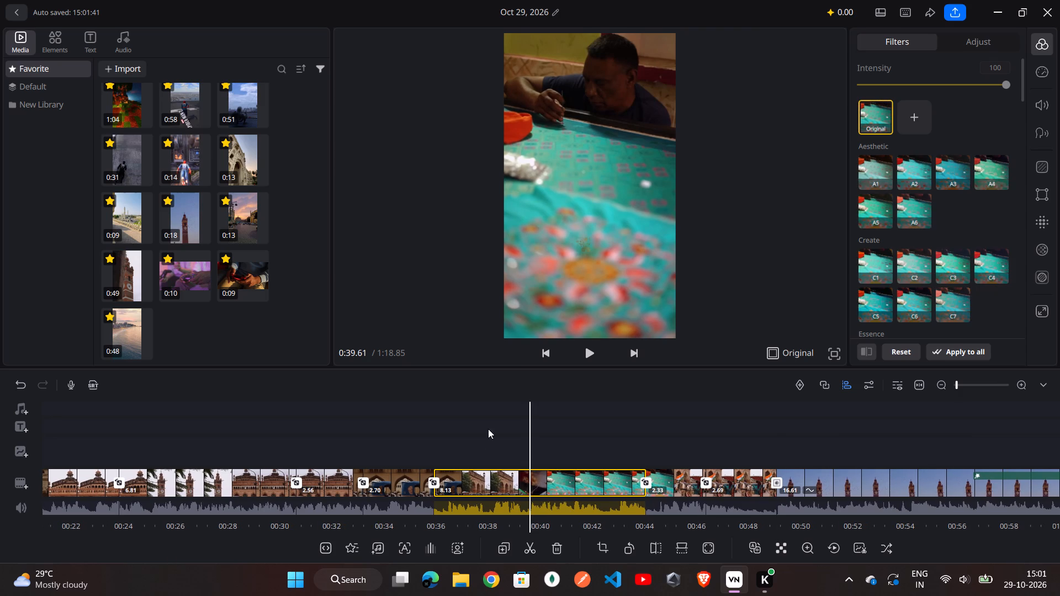
{"action": "left_click", "coordinate": [527, 551]}
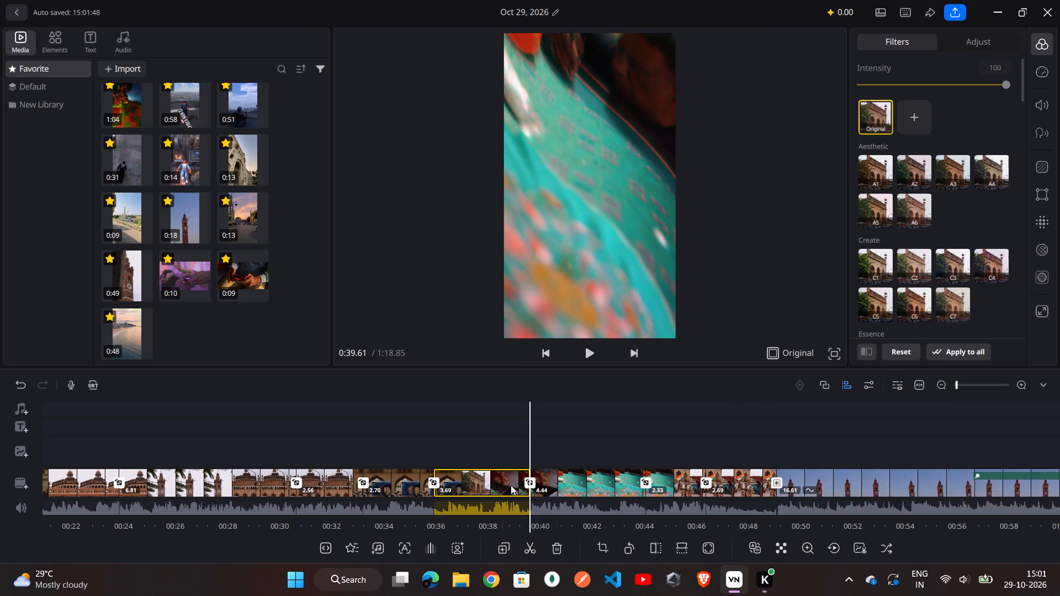
Look back through the earlier montage segments, from the embroidery shots near 0:38 to the horse carriage near 0:06.
{"action": "scroll", "coordinate": [516, 470], "scroll_direction": "right", "scroll_amount": 1}
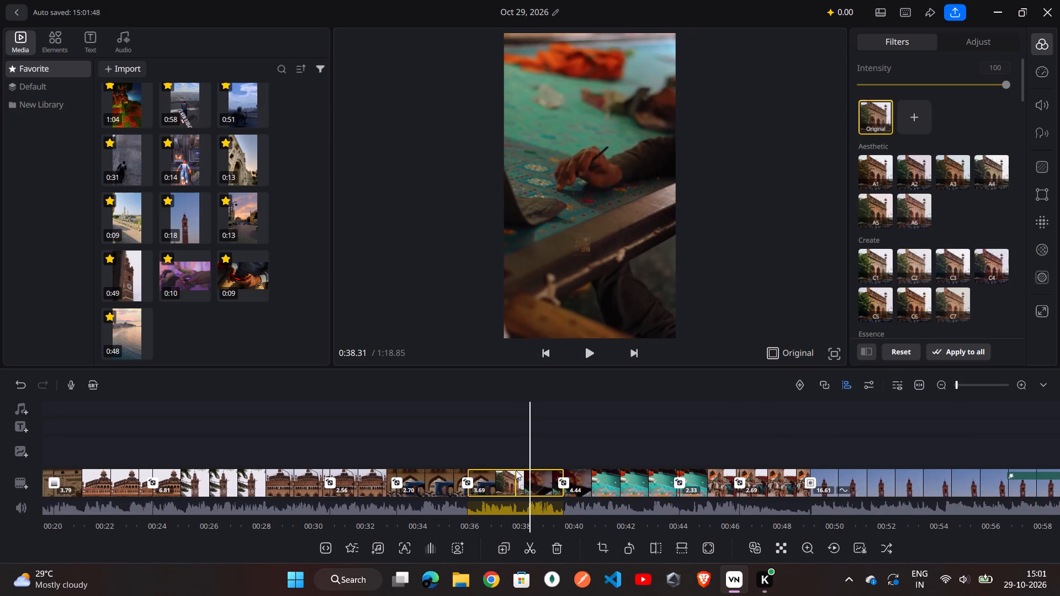
{"action": "scroll", "coordinate": [516, 470], "scroll_direction": "right", "scroll_amount": 5}
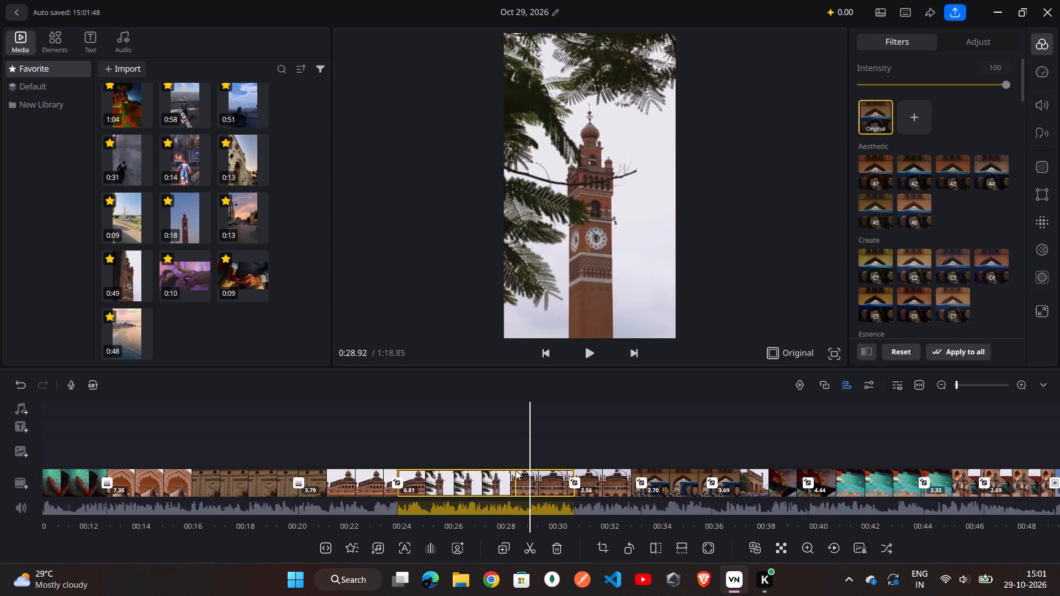
{"action": "scroll", "coordinate": [516, 470], "scroll_direction": "right", "scroll_amount": 5}
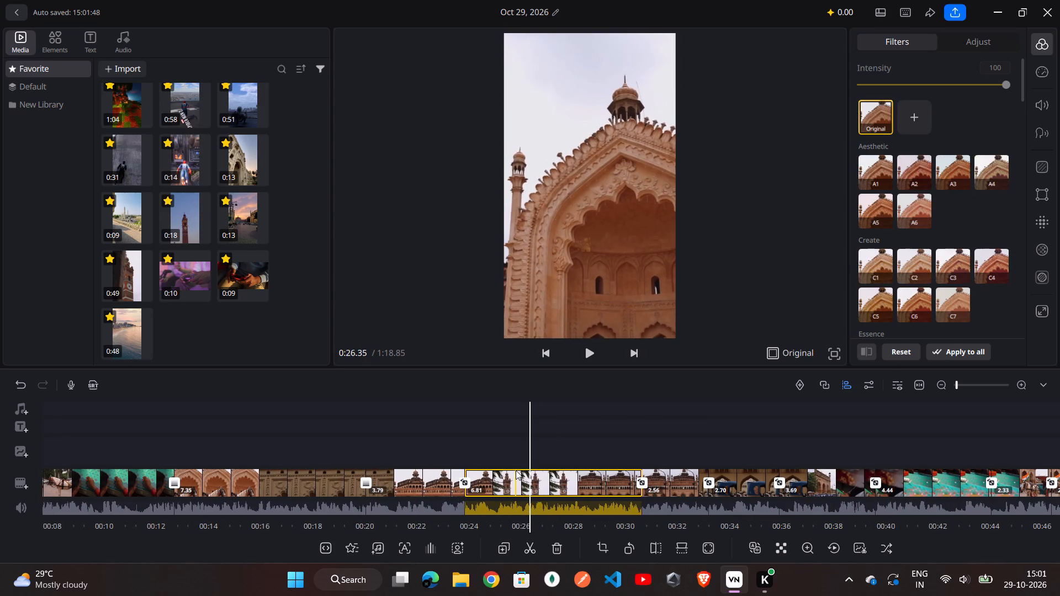
{"action": "scroll", "coordinate": [516, 470], "scroll_direction": "right", "scroll_amount": 4}
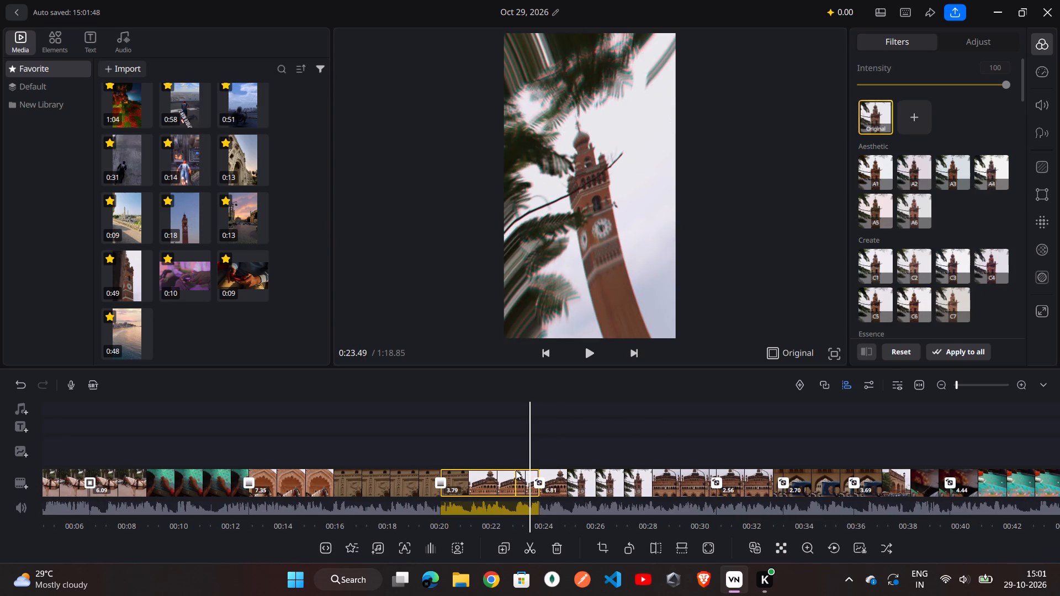
{"action": "scroll", "coordinate": [516, 470], "scroll_direction": "right", "scroll_amount": 3}
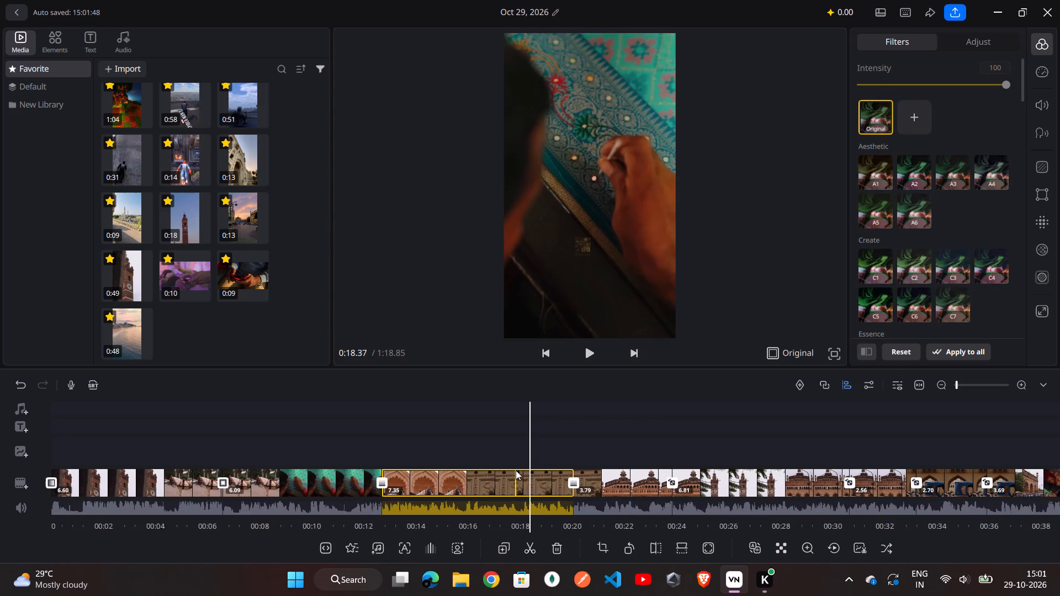
{"action": "scroll", "coordinate": [516, 470], "scroll_direction": "right", "scroll_amount": 4}
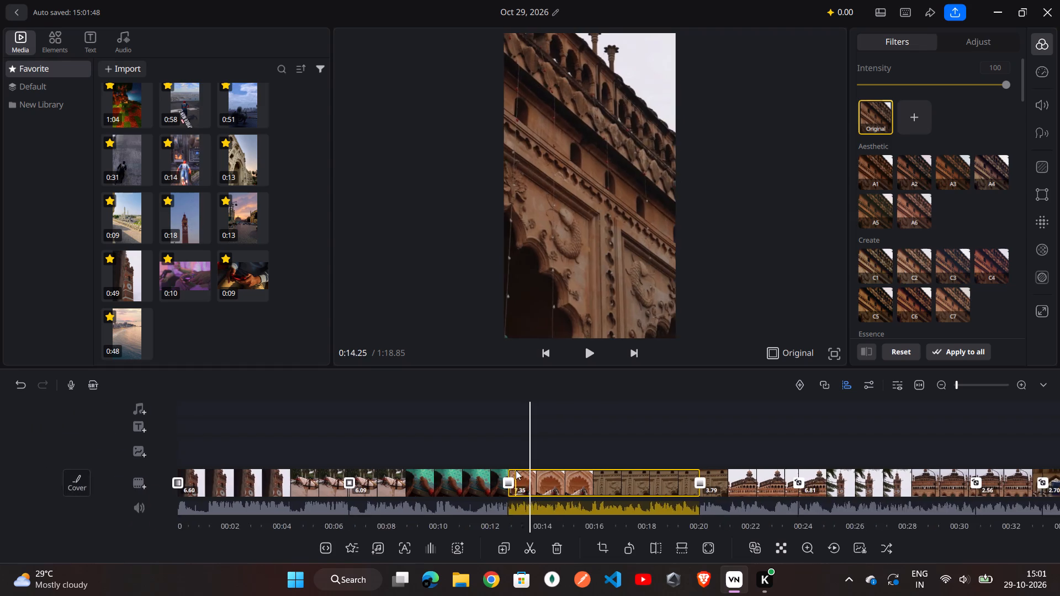
{"action": "scroll", "coordinate": [516, 470], "scroll_direction": "right", "scroll_amount": 4}
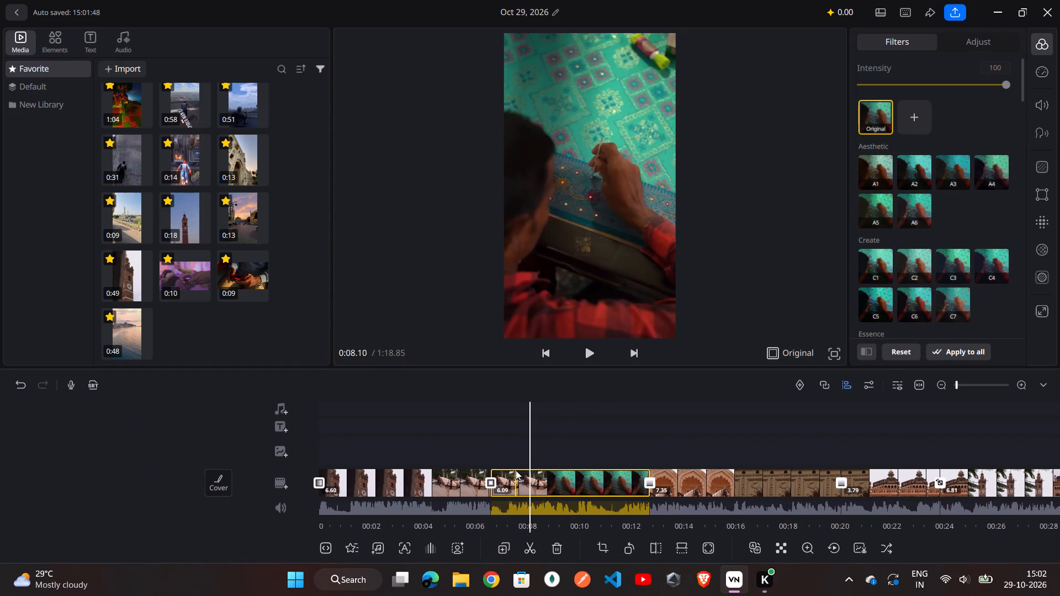
{"action": "scroll", "coordinate": [516, 470], "scroll_direction": "right", "scroll_amount": 2}
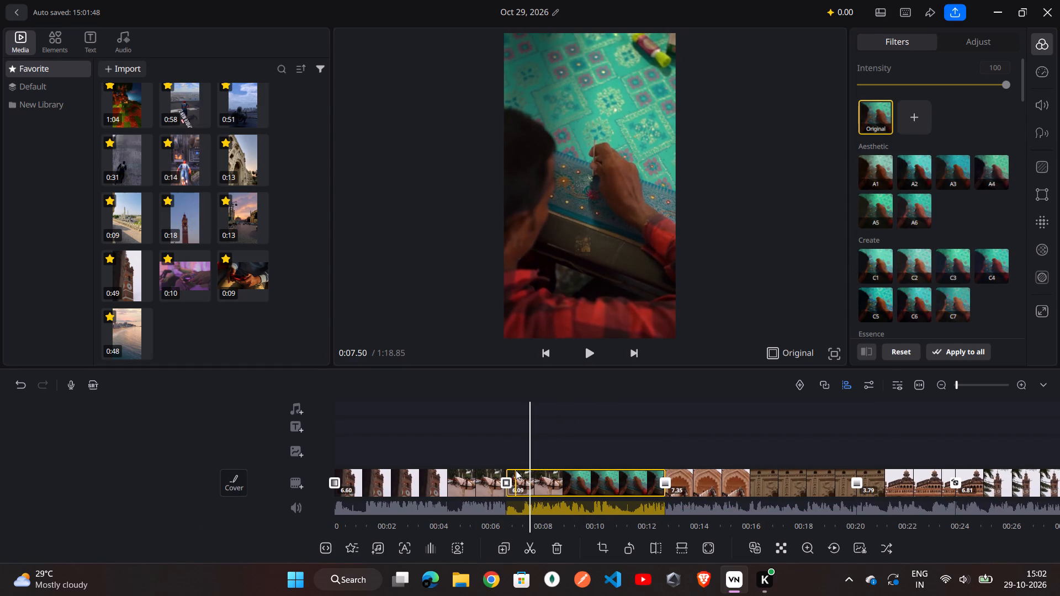
{"action": "scroll", "coordinate": [516, 470], "scroll_direction": "right", "scroll_amount": 1}
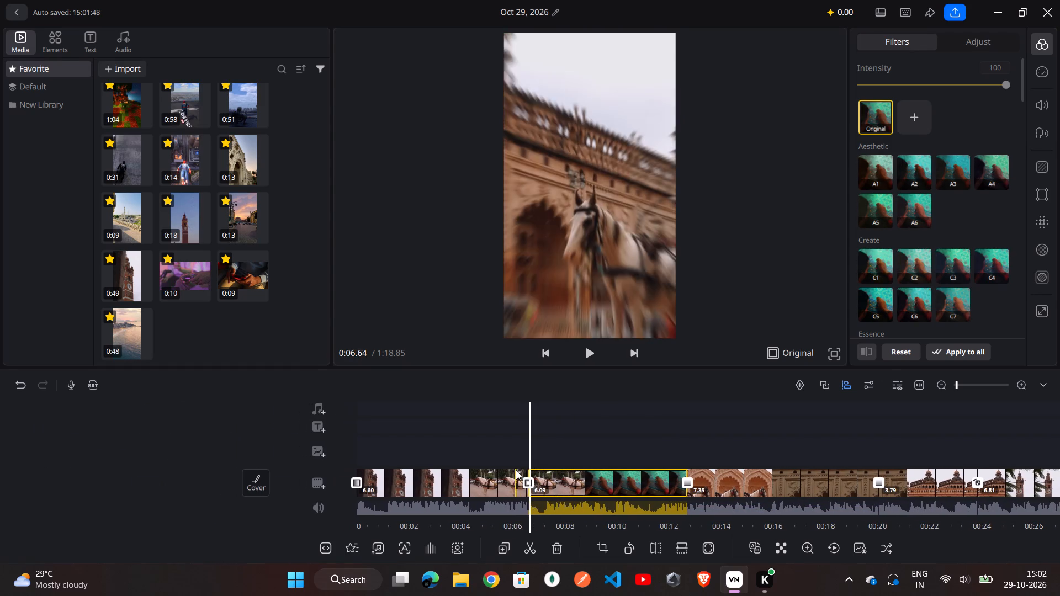
Split the opening montage segment at 0:03.17, during the street stall shot with the vendor in blue.
{"action": "scroll", "coordinate": [516, 470], "scroll_direction": "right", "scroll_amount": 3}
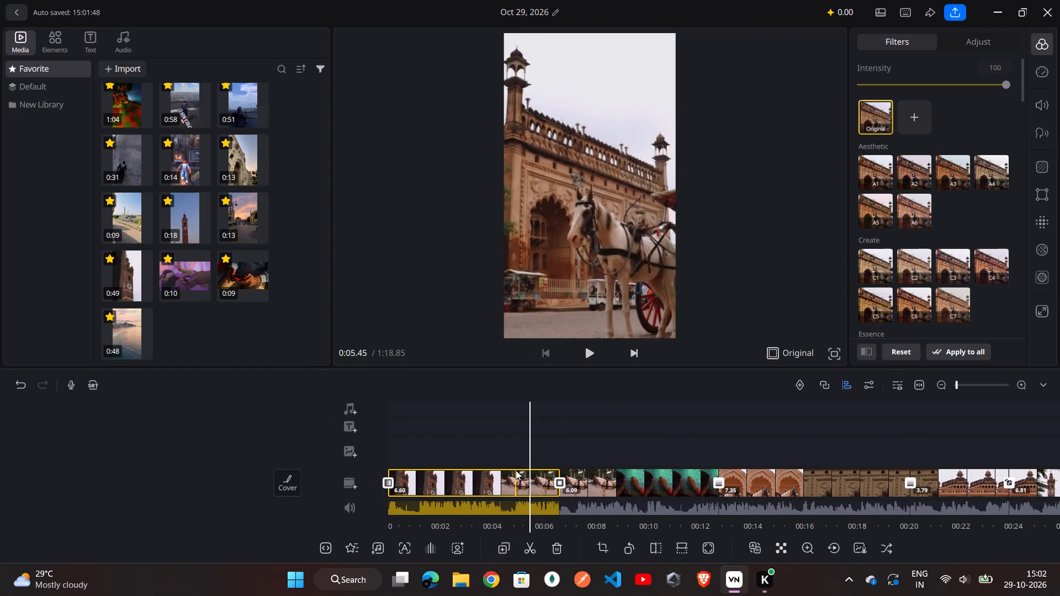
{"action": "scroll", "coordinate": [516, 470], "scroll_direction": "right", "scroll_amount": 3}
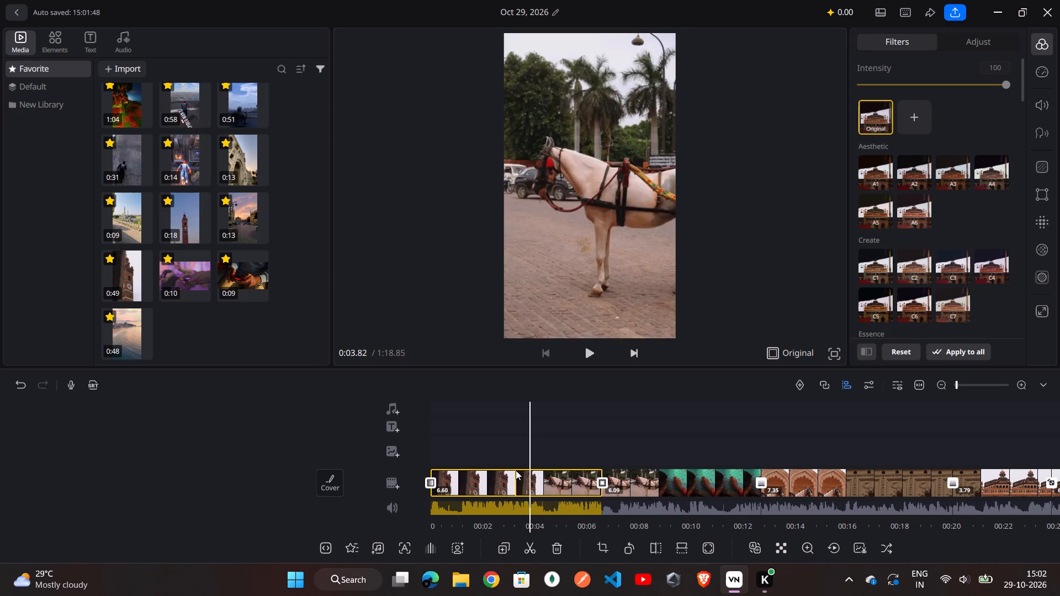
{"action": "scroll", "coordinate": [516, 470], "scroll_direction": "right", "scroll_amount": 1}
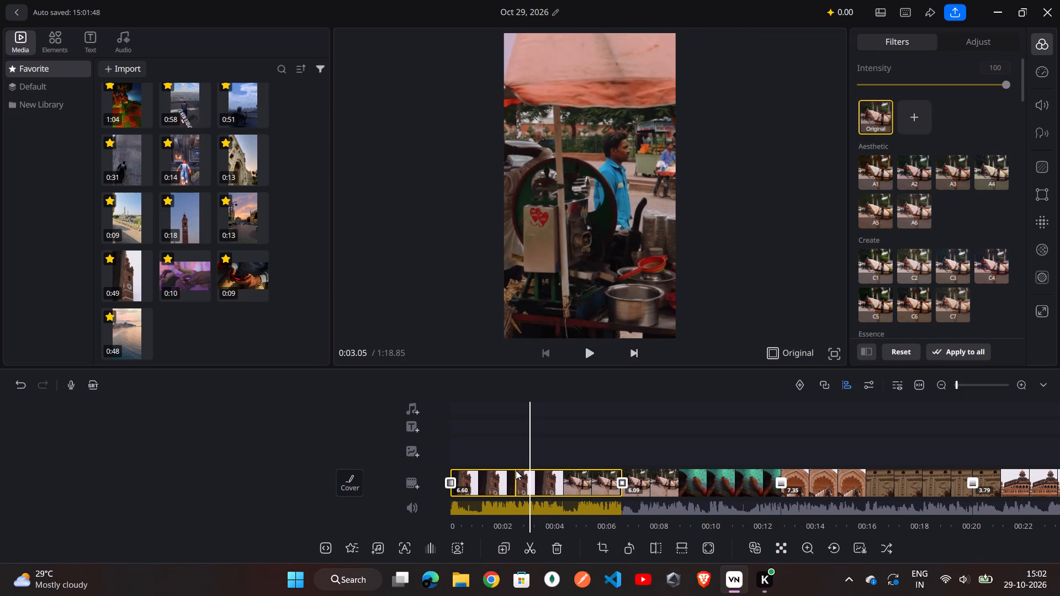
{"action": "scroll", "coordinate": [516, 470], "scroll_direction": "right", "scroll_amount": 1}
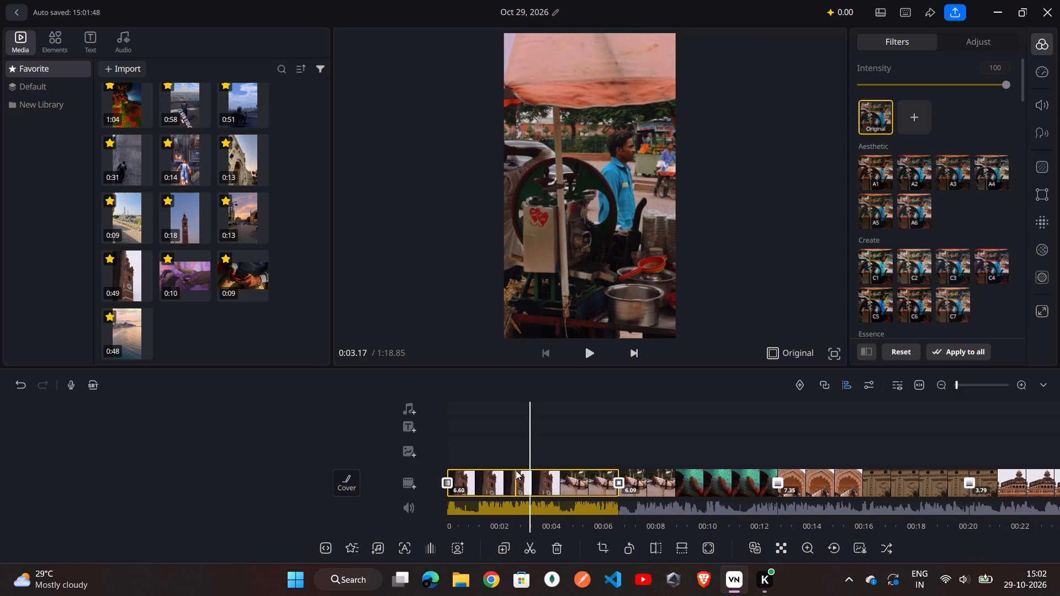
{"action": "key", "text": "ctrl+b"}
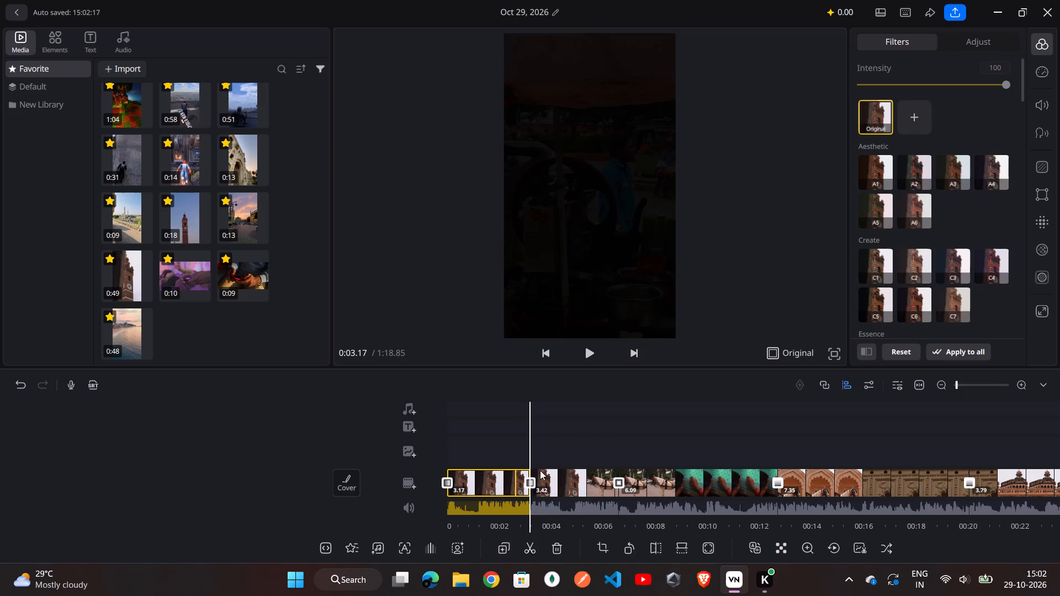
Look through the montage from 0:03.17 to about 0:23, covering the horse carriage, turquoise embroidery, archway and clock tower shots.
{"action": "scroll", "coordinate": [627, 476], "scroll_direction": "left", "scroll_amount": 2}
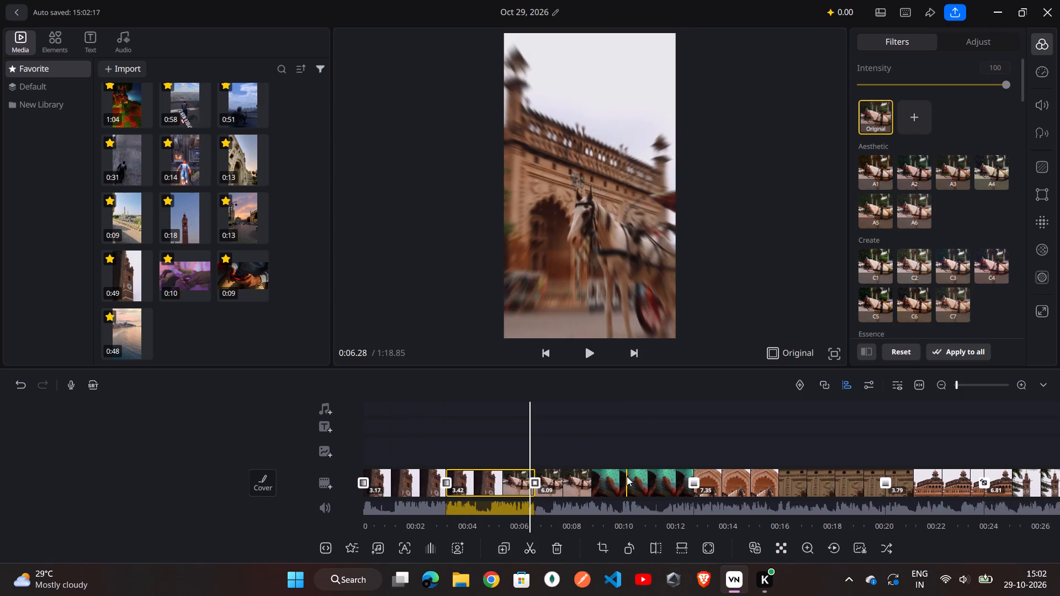
{"action": "scroll", "coordinate": [627, 476], "scroll_direction": "down", "scroll_amount": 1}
{"action": "scroll", "coordinate": [627, 476], "scroll_direction": "left", "scroll_amount": 1}
{"action": "scroll", "coordinate": [627, 476], "scroll_direction": "down", "scroll_amount": 1}
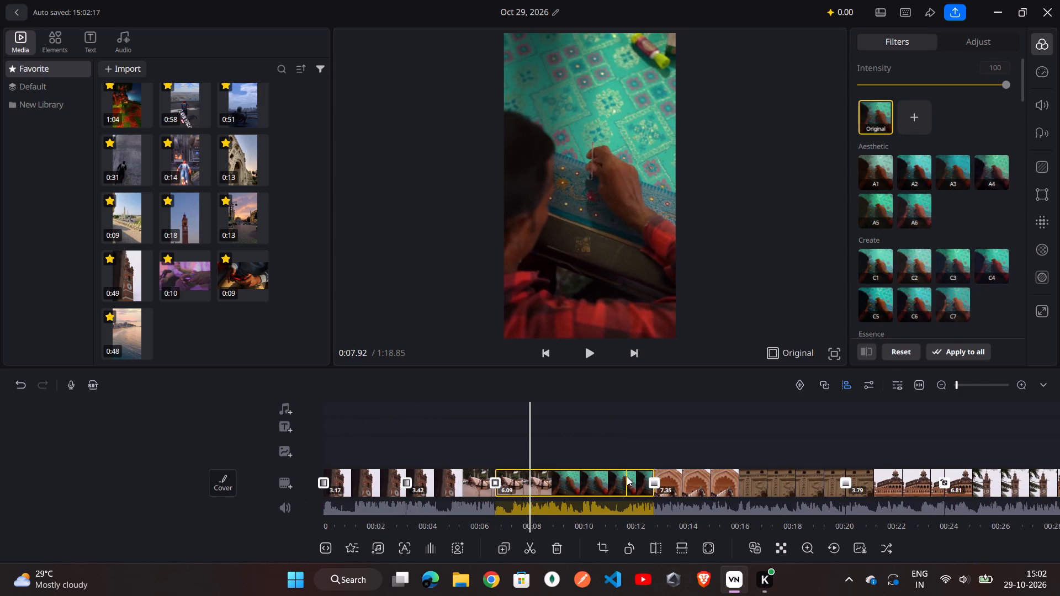
{"action": "scroll", "coordinate": [627, 476], "scroll_direction": "down", "scroll_amount": 1}
{"action": "scroll", "coordinate": [627, 476], "scroll_direction": "left", "scroll_amount": 1}
{"action": "scroll", "coordinate": [627, 476], "scroll_direction": "down", "scroll_amount": 1}
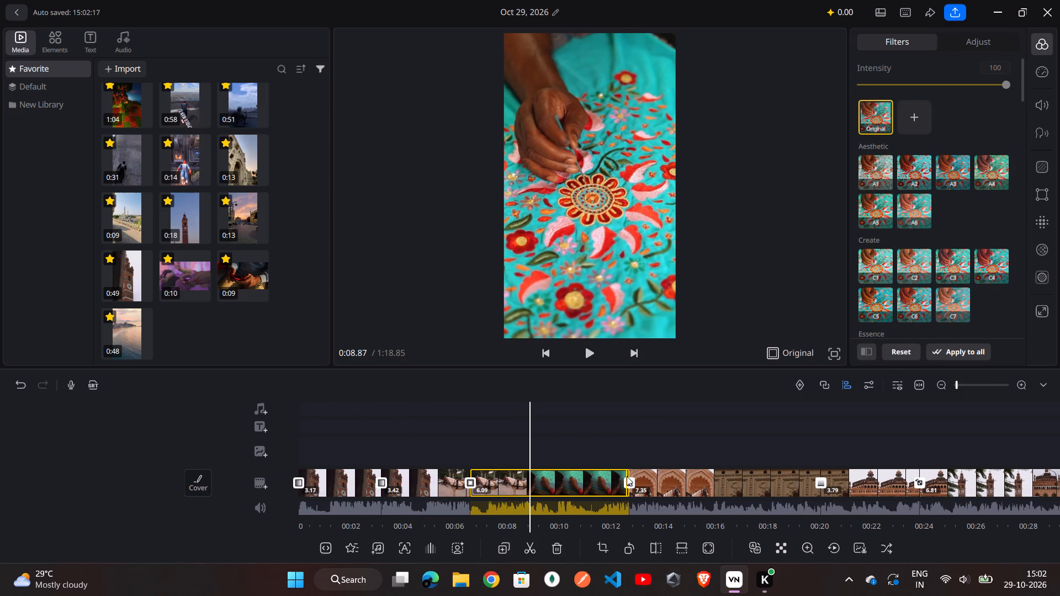
{"action": "scroll", "coordinate": [627, 476], "scroll_direction": "left", "scroll_amount": 3}
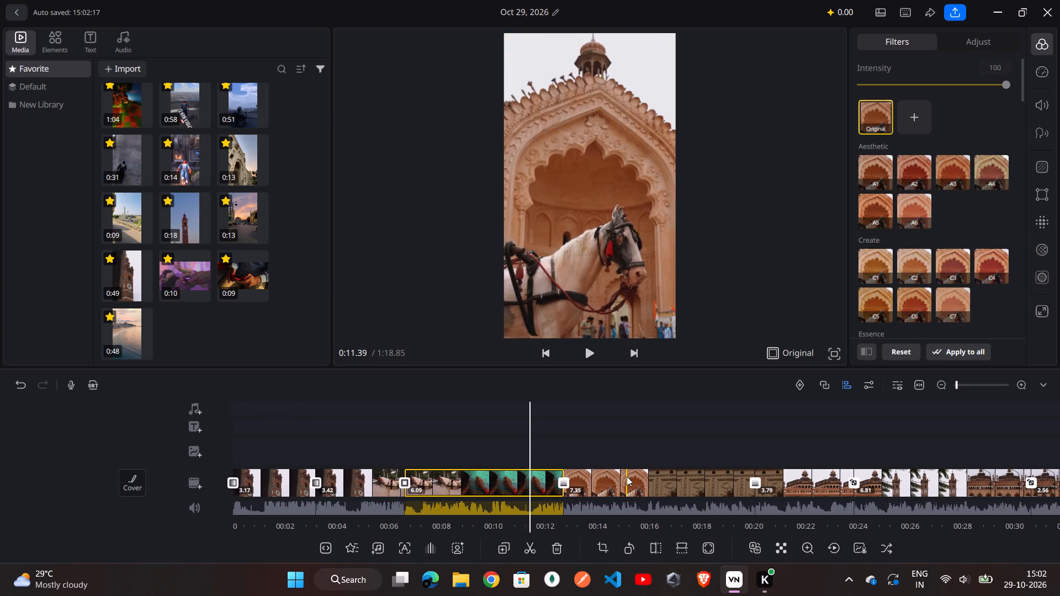
{"action": "scroll", "coordinate": [627, 476], "scroll_direction": "left", "scroll_amount": 4}
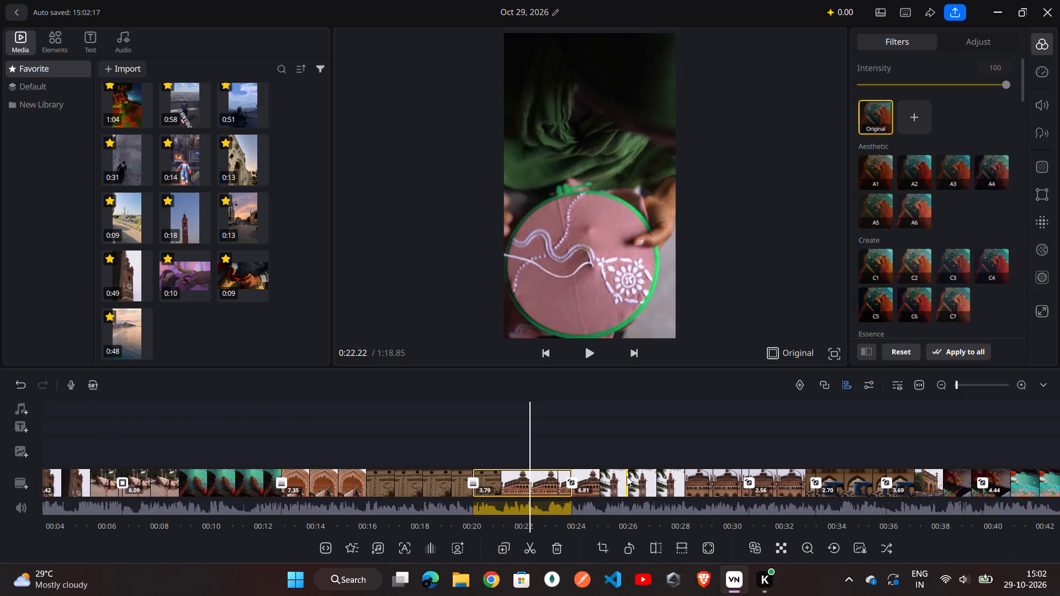
{"action": "scroll", "coordinate": [627, 476], "scroll_direction": "left", "scroll_amount": 4}
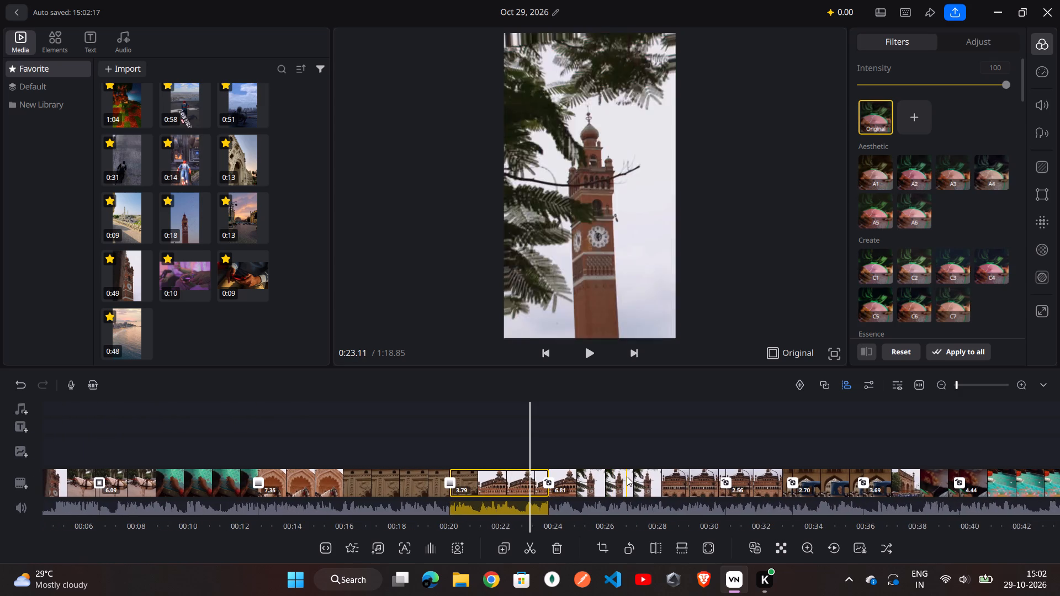
Examine the montage segments more closely from about 0:24 to 0:35.89, from the arched gateway to the street with schoolchildren.
{"action": "scroll", "coordinate": [627, 476], "scroll_direction": "up", "scroll_amount": 1, "text": "ctrl"}
{"action": "scroll", "coordinate": [627, 476], "scroll_direction": "left", "scroll_amount": 1}
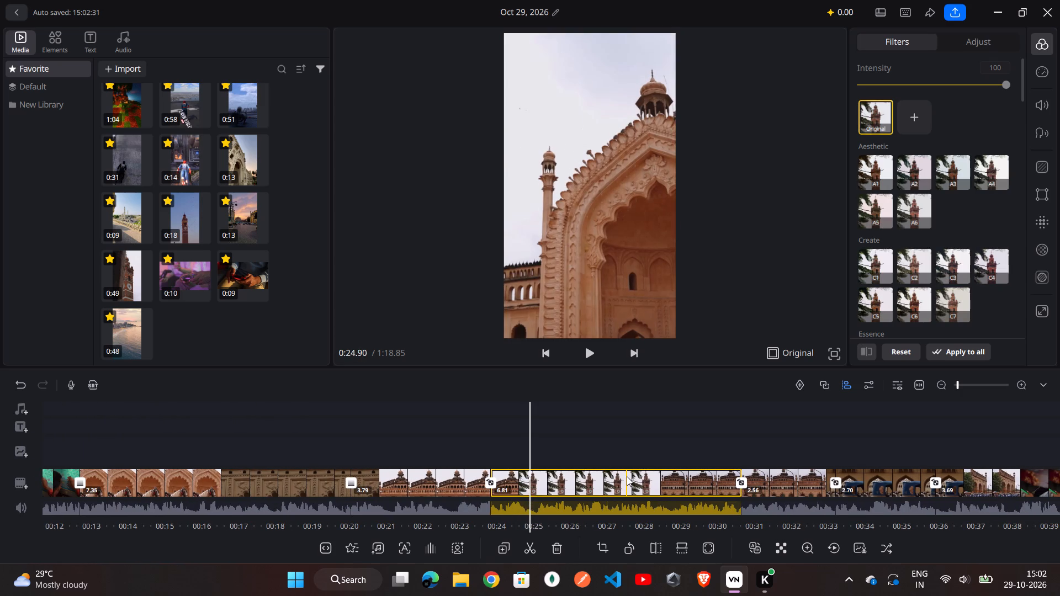
{"action": "scroll", "coordinate": [627, 476], "scroll_direction": "left", "scroll_amount": 4}
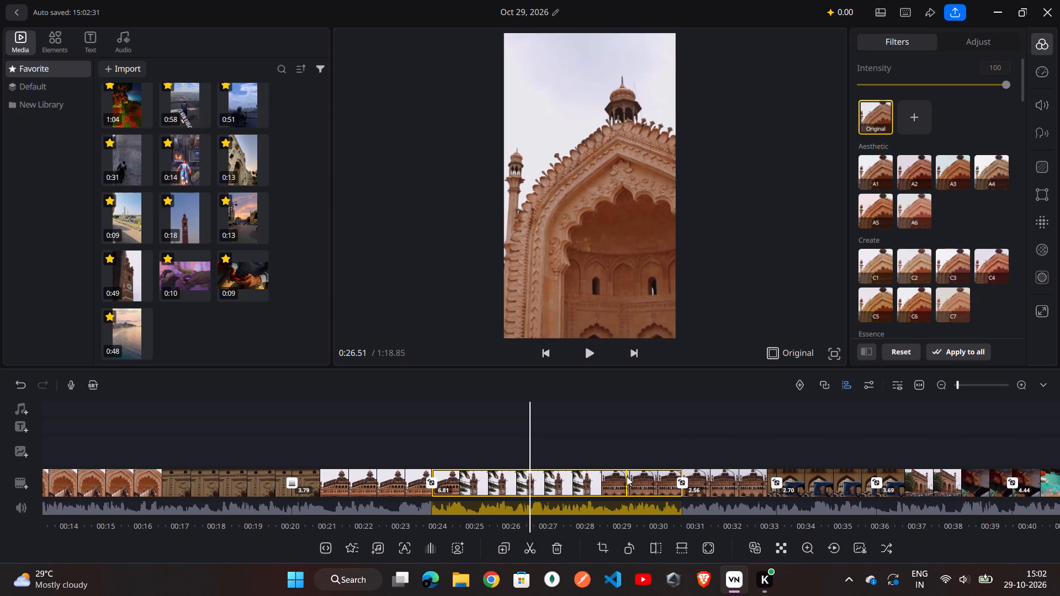
{"action": "scroll", "coordinate": [627, 476], "scroll_direction": "left", "scroll_amount": 4}
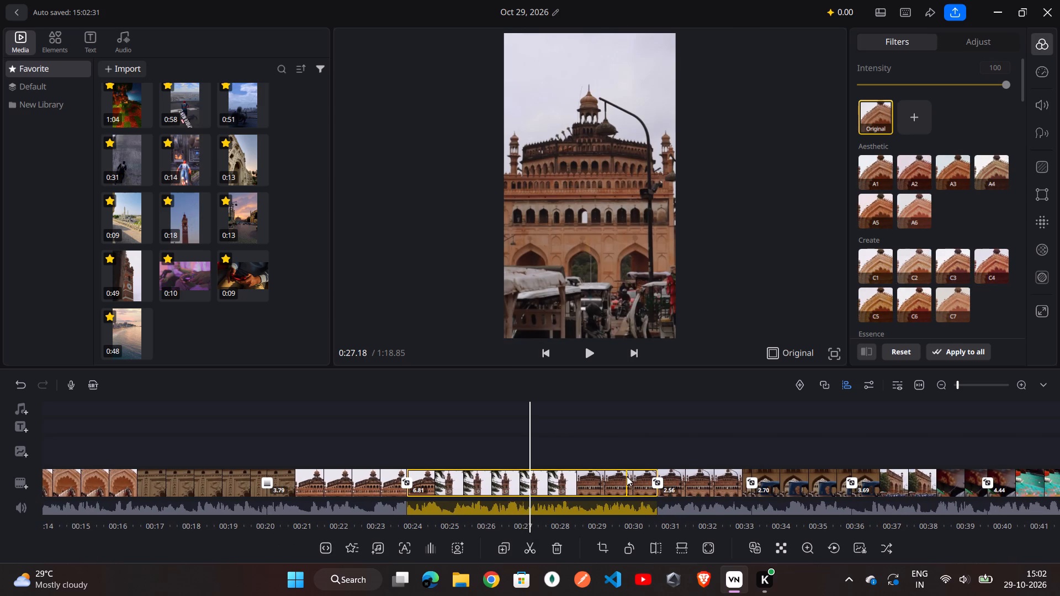
{"action": "scroll", "coordinate": [627, 476], "scroll_direction": "left", "scroll_amount": 3}
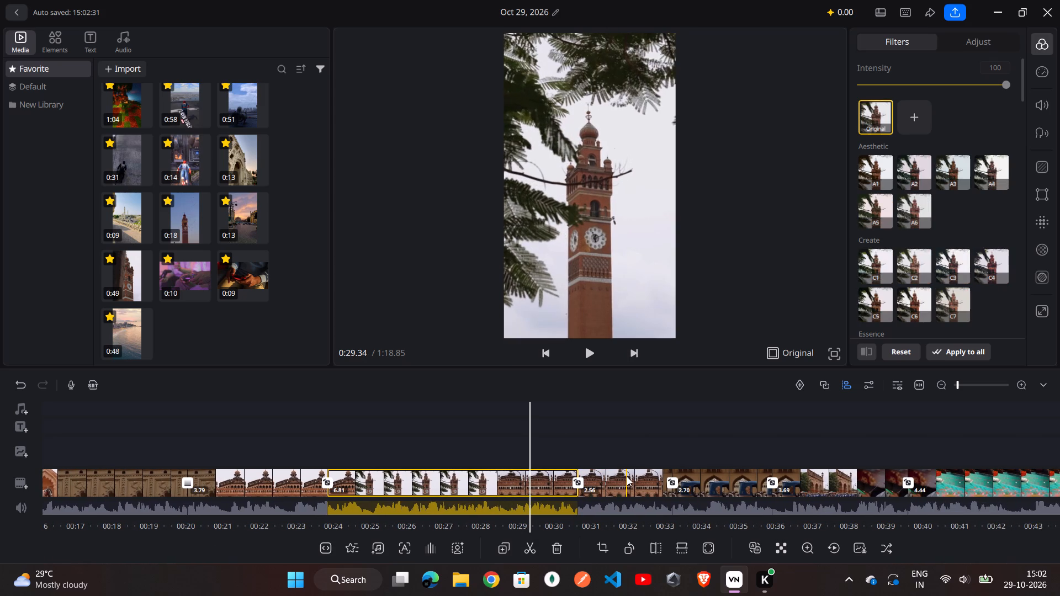
{"action": "scroll", "coordinate": [627, 476], "scroll_direction": "left", "scroll_amount": 3}
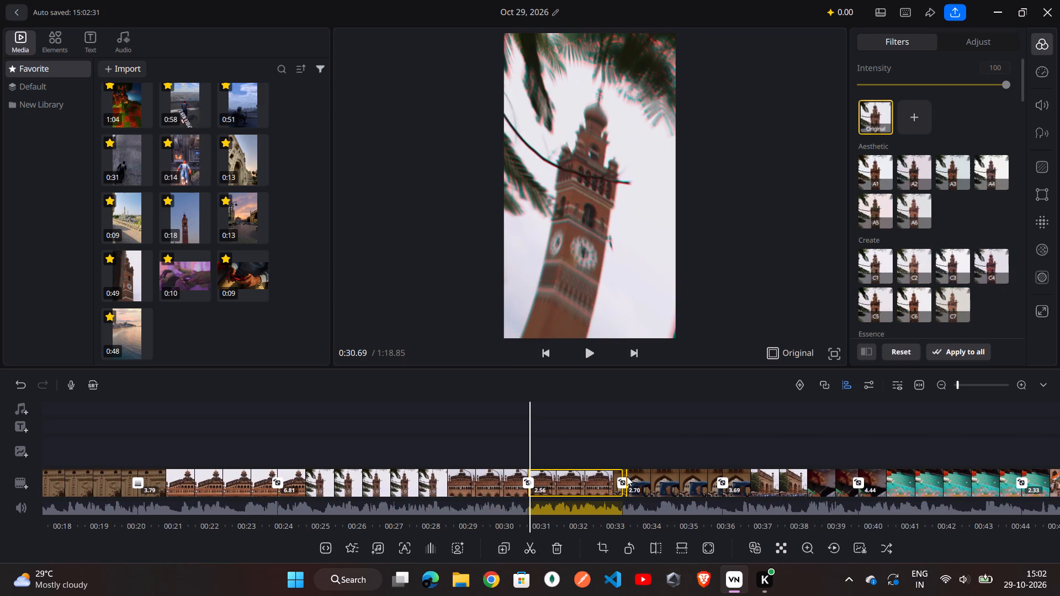
{"action": "scroll", "coordinate": [627, 476], "scroll_direction": "left", "scroll_amount": 2}
{"action": "scroll", "coordinate": [627, 476], "scroll_direction": "down", "scroll_amount": 2}
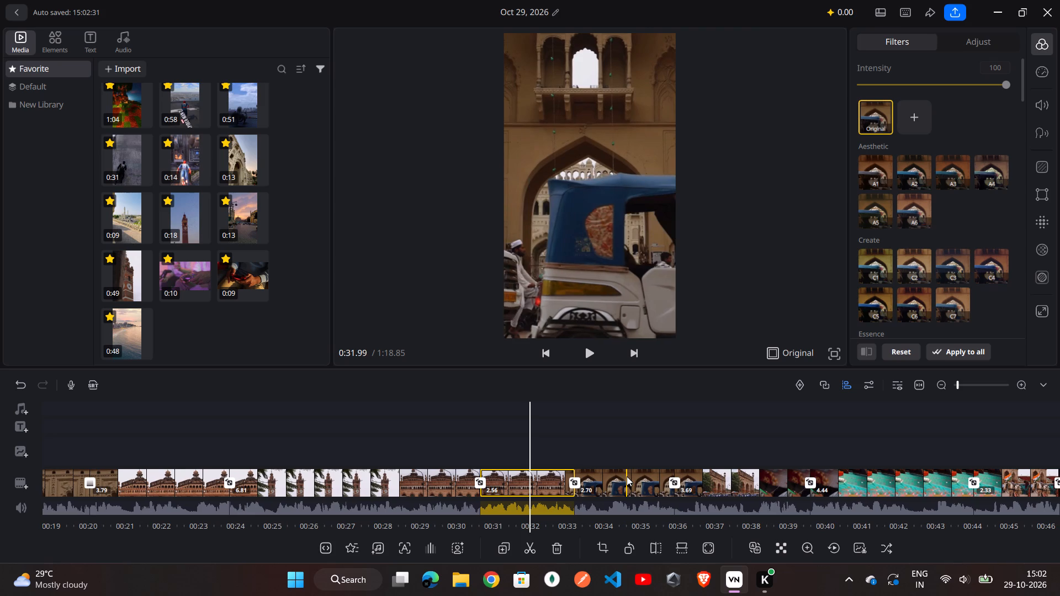
{"action": "scroll", "coordinate": [627, 476], "scroll_direction": "left", "scroll_amount": 2}
{"action": "scroll", "coordinate": [627, 476], "scroll_direction": "down", "scroll_amount": 3}
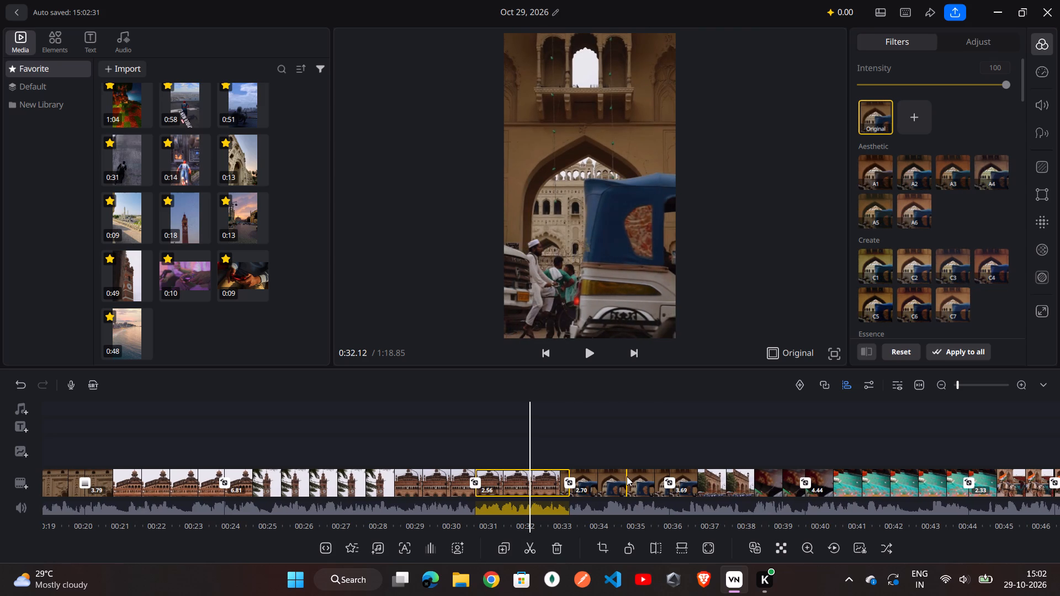
{"action": "scroll", "coordinate": [627, 476], "scroll_direction": "left", "scroll_amount": 3}
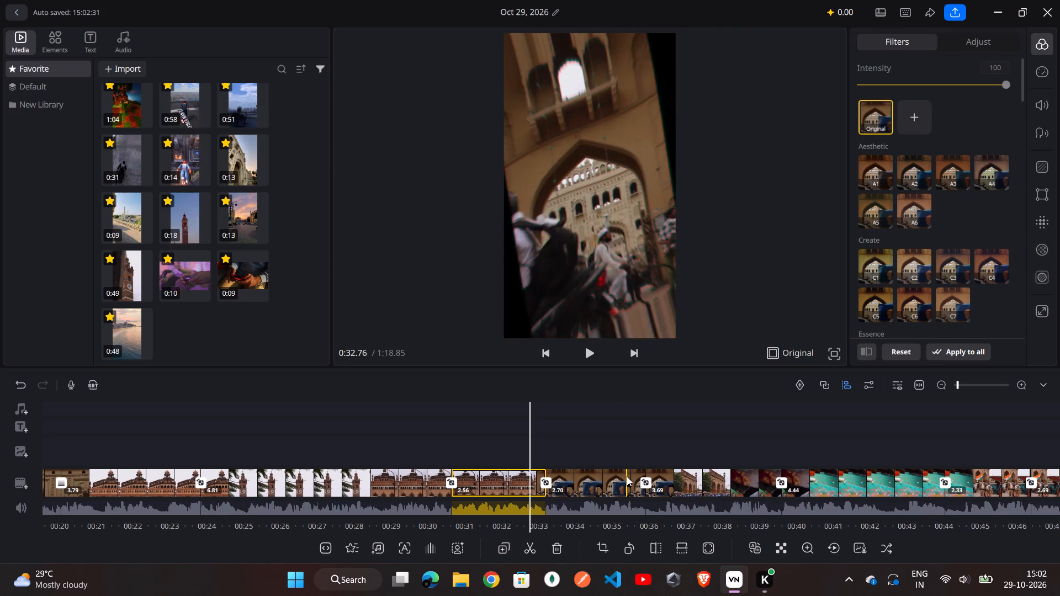
{"action": "scroll", "coordinate": [627, 476], "scroll_direction": "left", "scroll_amount": 2}
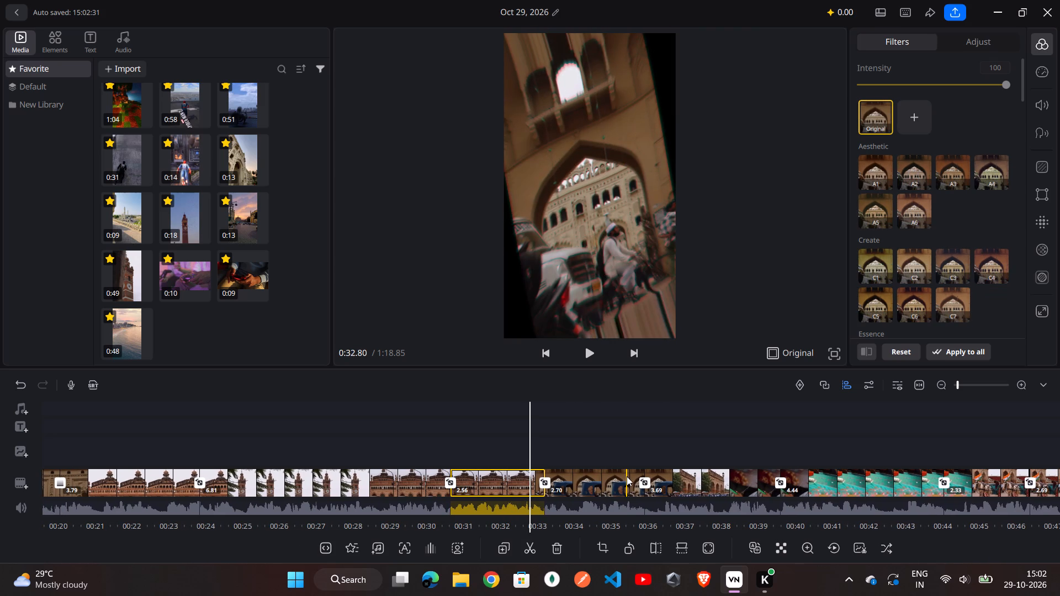
{"action": "scroll", "coordinate": [627, 476], "scroll_direction": "left", "scroll_amount": 3}
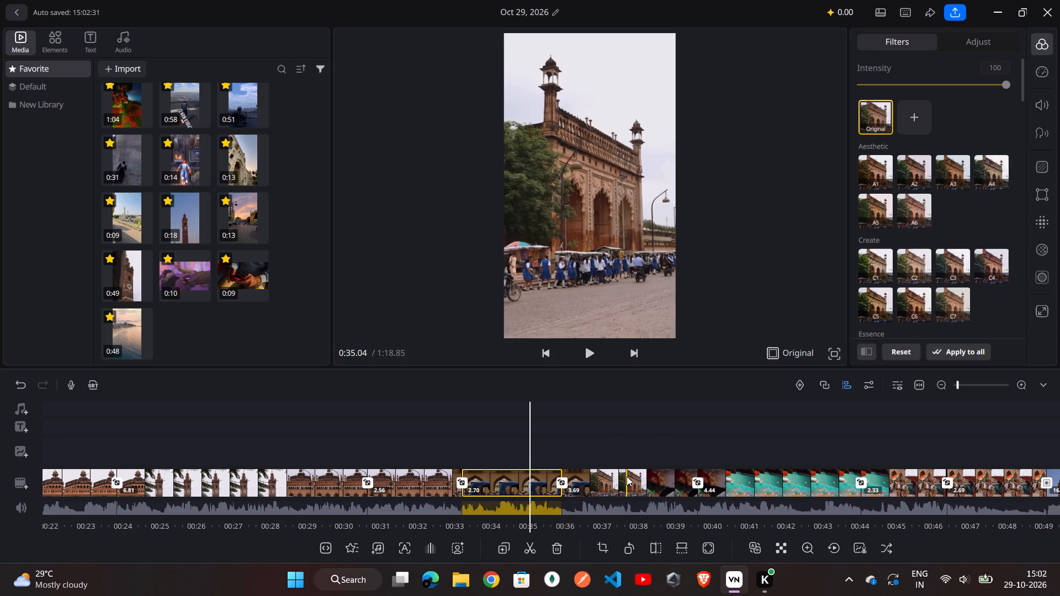
{"action": "scroll", "coordinate": [627, 476], "scroll_direction": "left", "scroll_amount": 1}
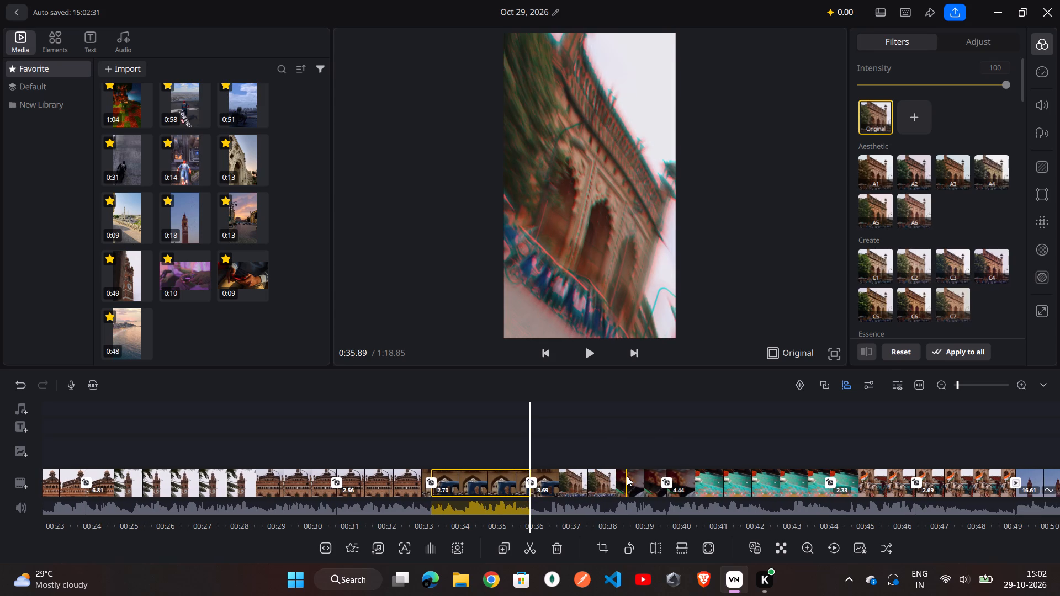
Split the 3.69-second montage segment at 0:37.91, during the shot of the woman in green embroidering.
{"action": "scroll", "coordinate": [627, 476], "scroll_direction": "up", "scroll_amount": 3, "text": "ctrl"}
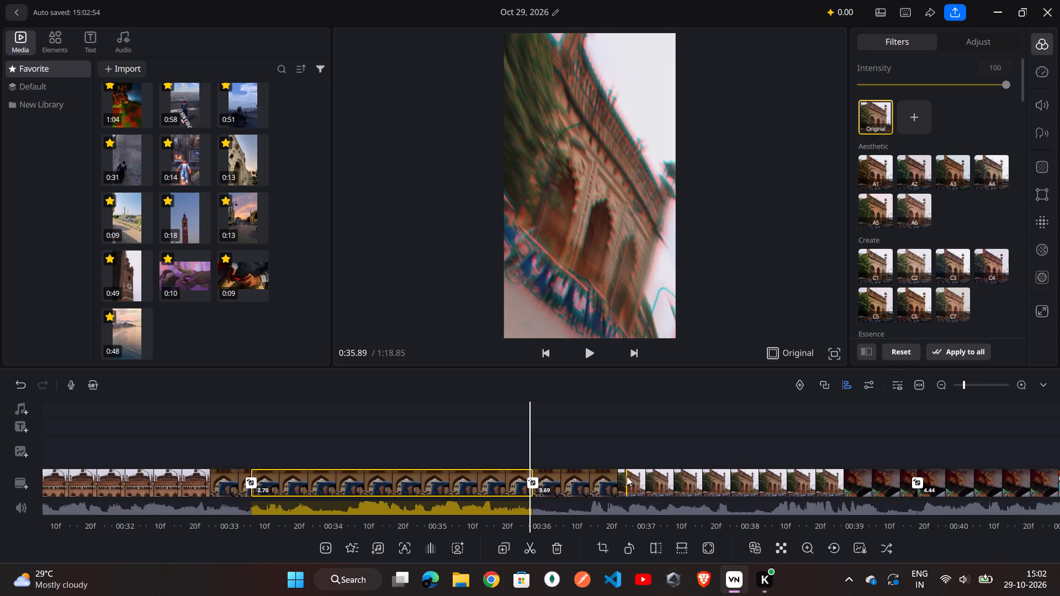
{"action": "scroll", "coordinate": [592, 473], "scroll_direction": "left", "scroll_amount": 2}
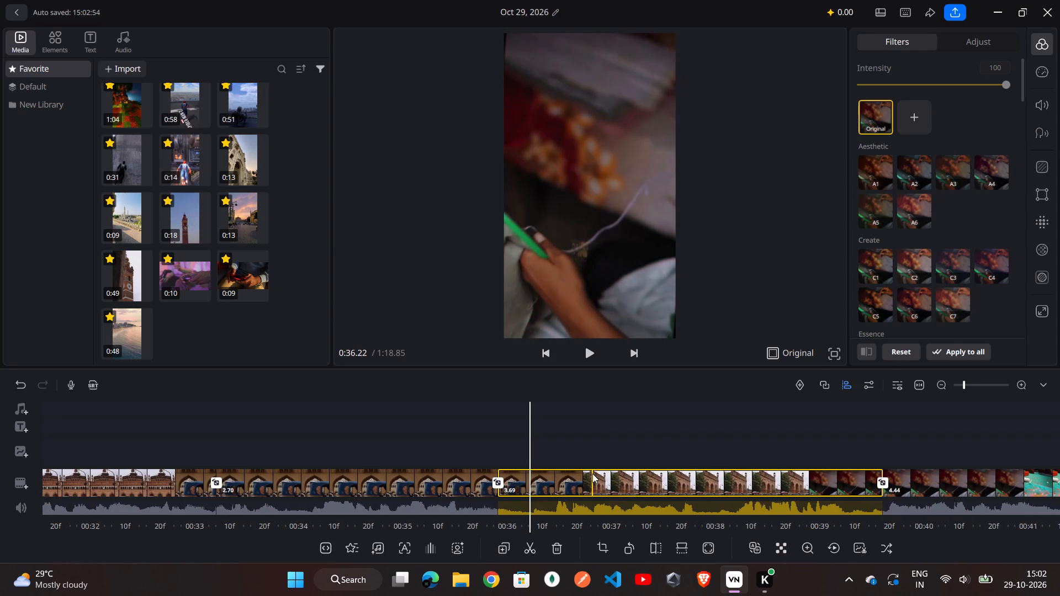
{"action": "scroll", "coordinate": [592, 473], "scroll_direction": "left", "scroll_amount": 1}
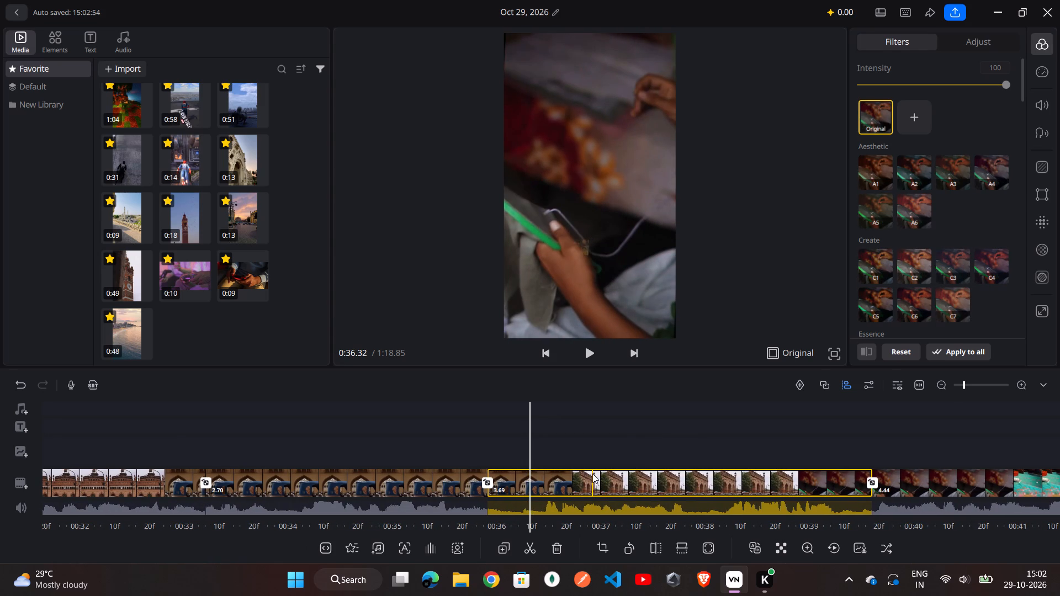
{"action": "scroll", "coordinate": [592, 473], "scroll_direction": "left", "scroll_amount": 2}
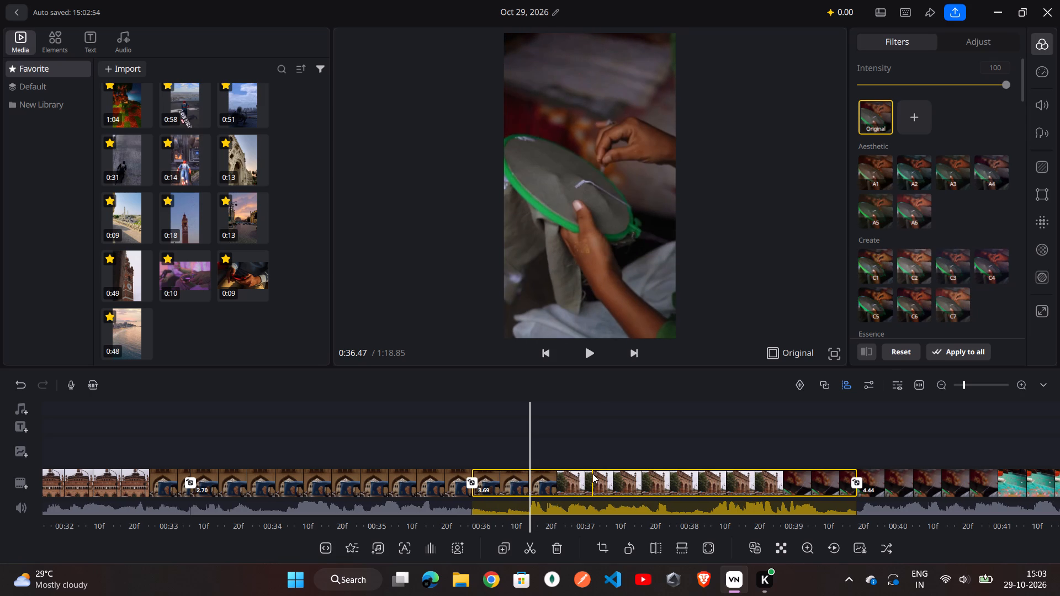
{"action": "scroll", "coordinate": [592, 473], "scroll_direction": "left", "scroll_amount": 2}
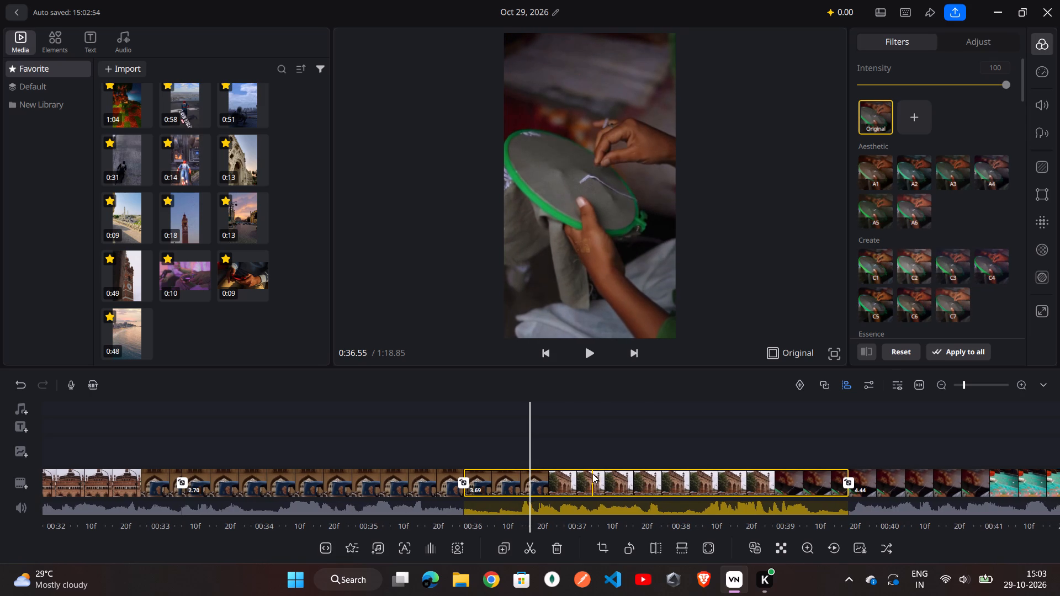
{"action": "scroll", "coordinate": [592, 473], "scroll_direction": "left", "scroll_amount": 3}
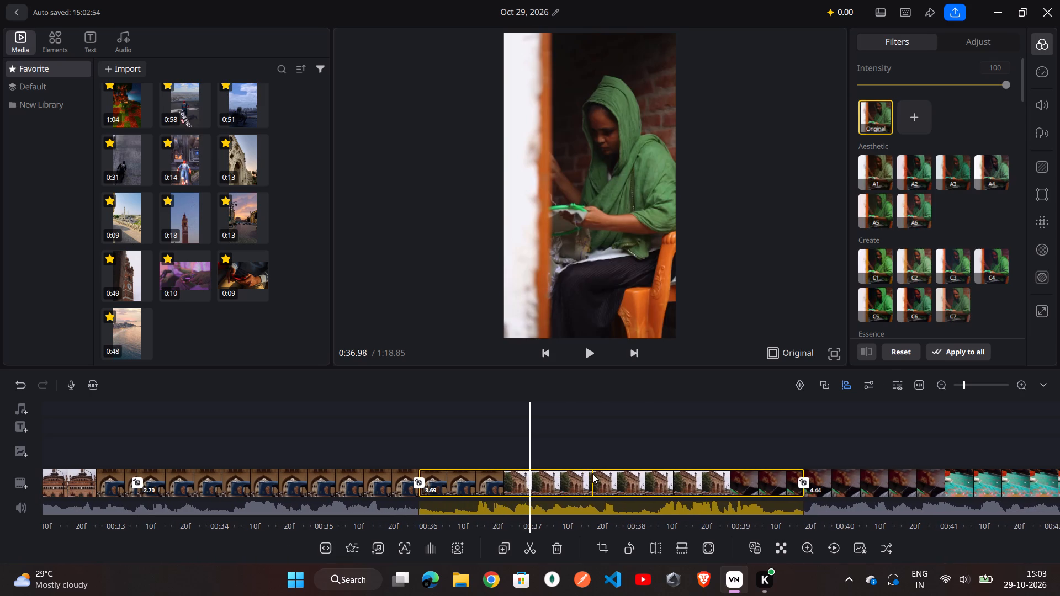
{"action": "scroll", "coordinate": [592, 473], "scroll_direction": "left", "scroll_amount": 3}
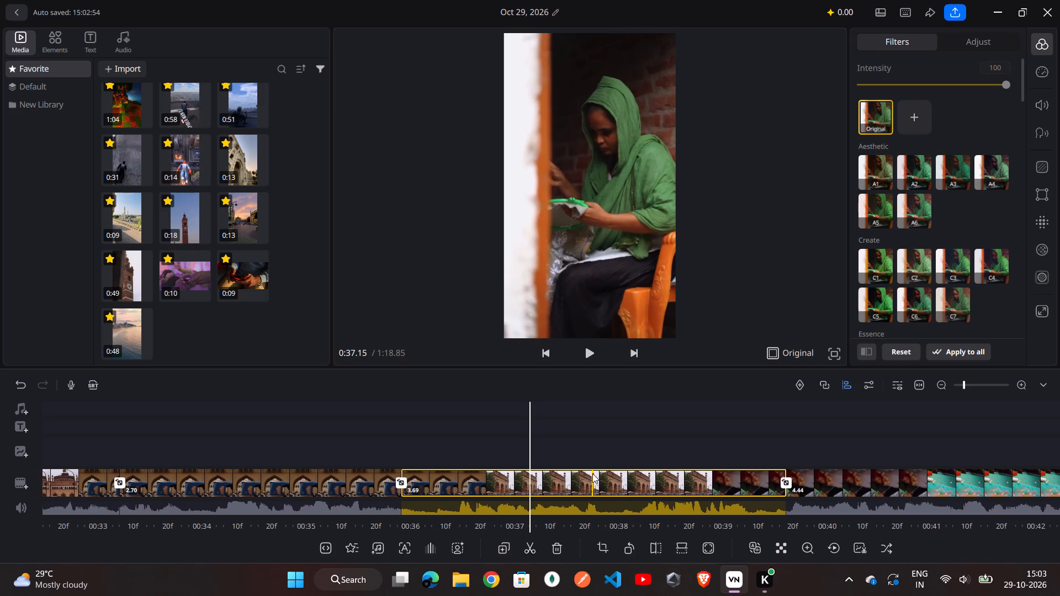
{"action": "scroll", "coordinate": [592, 473], "scroll_direction": "left", "scroll_amount": 2}
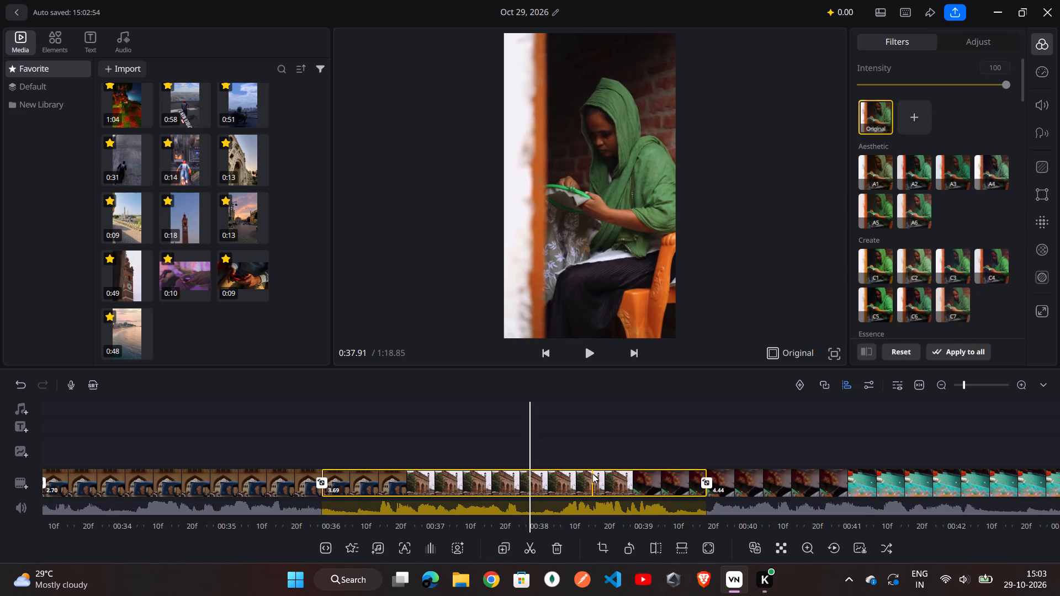
{"action": "scroll", "coordinate": [592, 473], "scroll_direction": "left", "scroll_amount": 1}
{"action": "key", "text": "ctrl+b"}
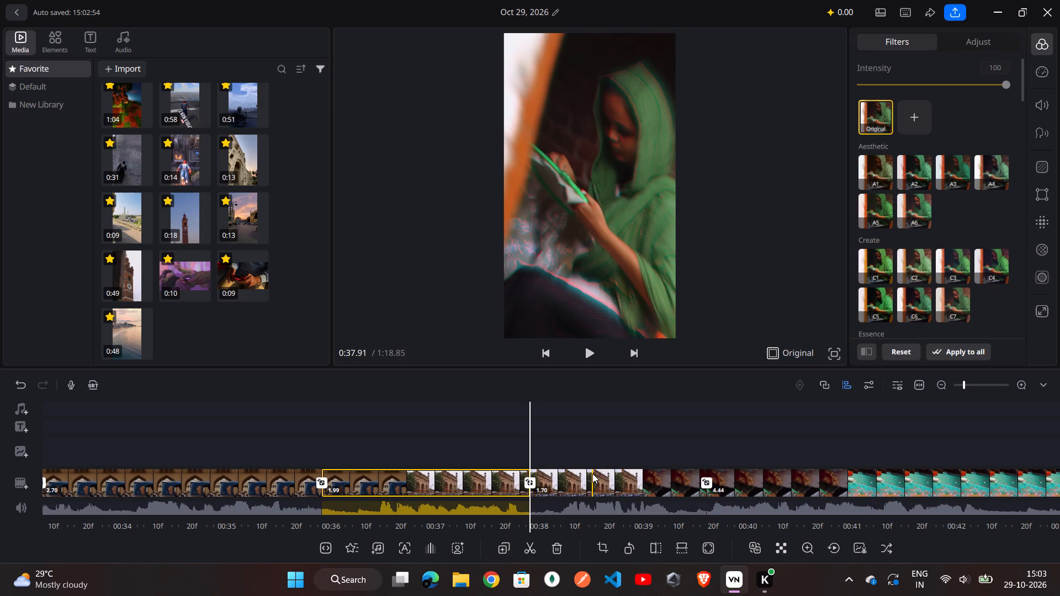
Split the 4.44-second montage segment at 0:41.74, on the shot of the craftsman behind the turquoise embroidered fabric.
{"action": "scroll", "coordinate": [492, 472], "scroll_direction": "left", "scroll_amount": 1}
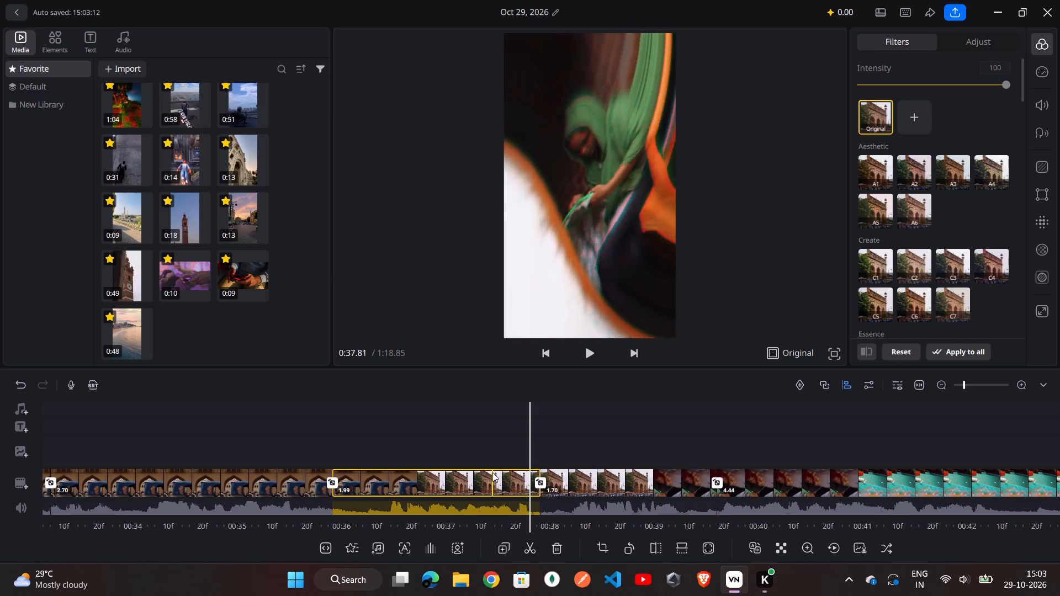
{"action": "scroll", "coordinate": [492, 472], "scroll_direction": "left", "scroll_amount": 2}
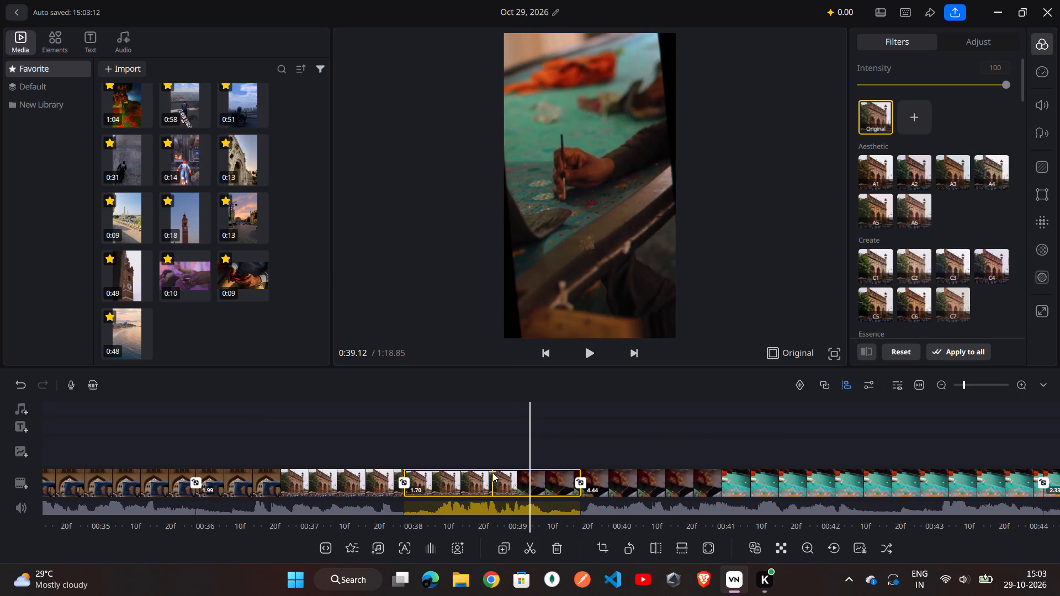
{"action": "scroll", "coordinate": [492, 472], "scroll_direction": "left", "scroll_amount": 3}
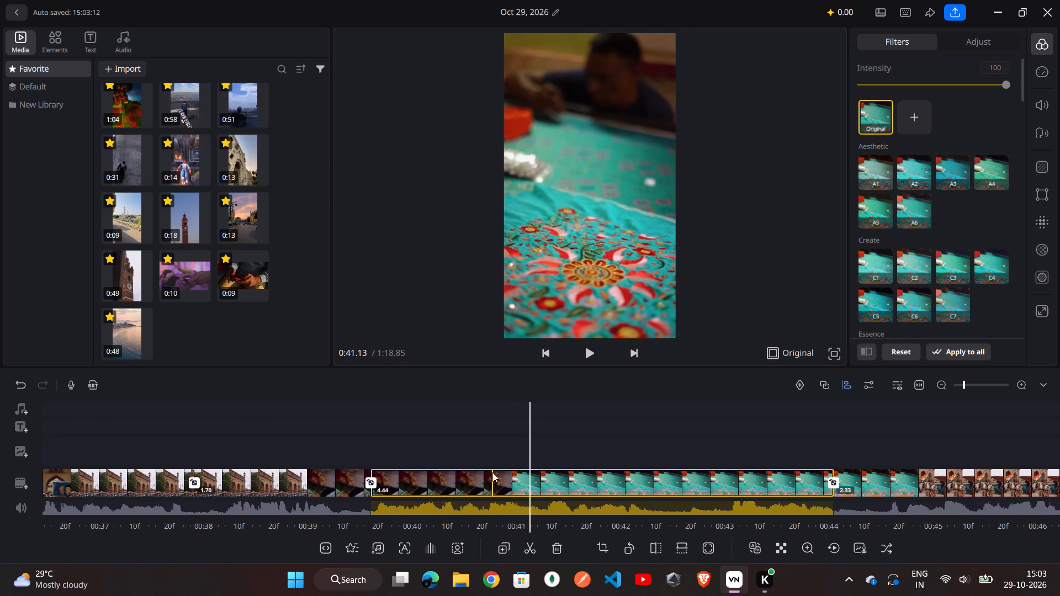
{"action": "scroll", "coordinate": [492, 472], "scroll_direction": "left", "scroll_amount": 3}
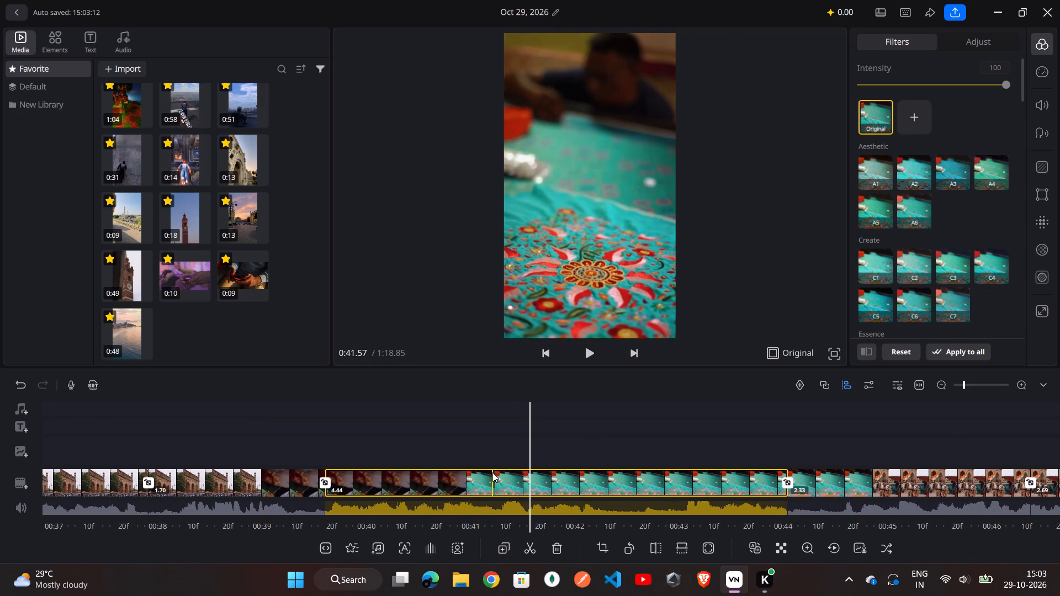
{"action": "scroll", "coordinate": [492, 472], "scroll_direction": "left", "scroll_amount": 2}
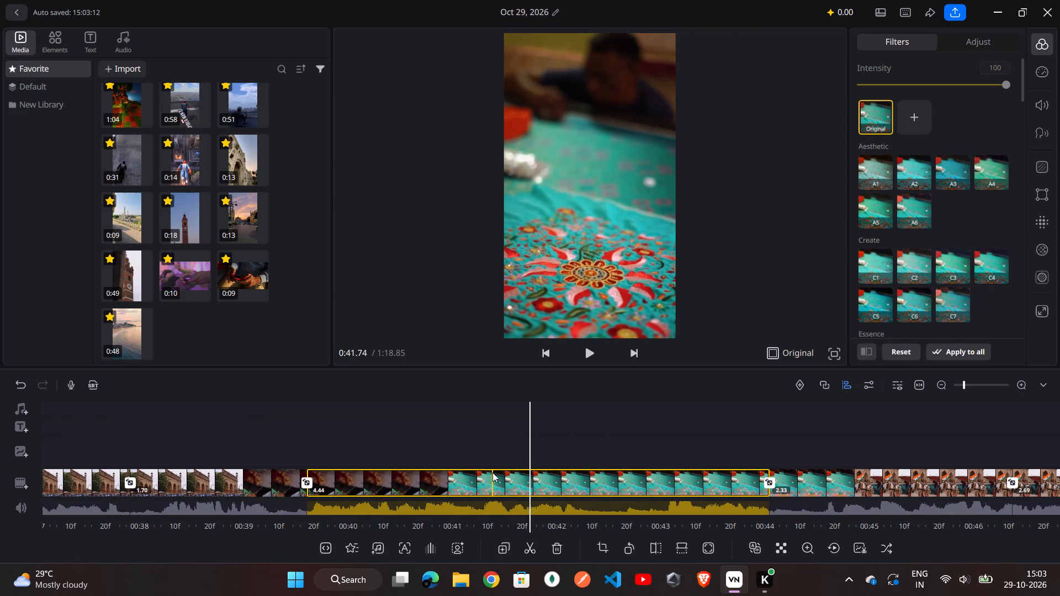
{"action": "key", "text": "ctrl+b"}
Look through the montage segments from 0:41.74 to about 0:49, covering the turquoise embroidery and horse carriage shots.
{"action": "scroll", "coordinate": [492, 472], "scroll_direction": "left", "scroll_amount": 1}
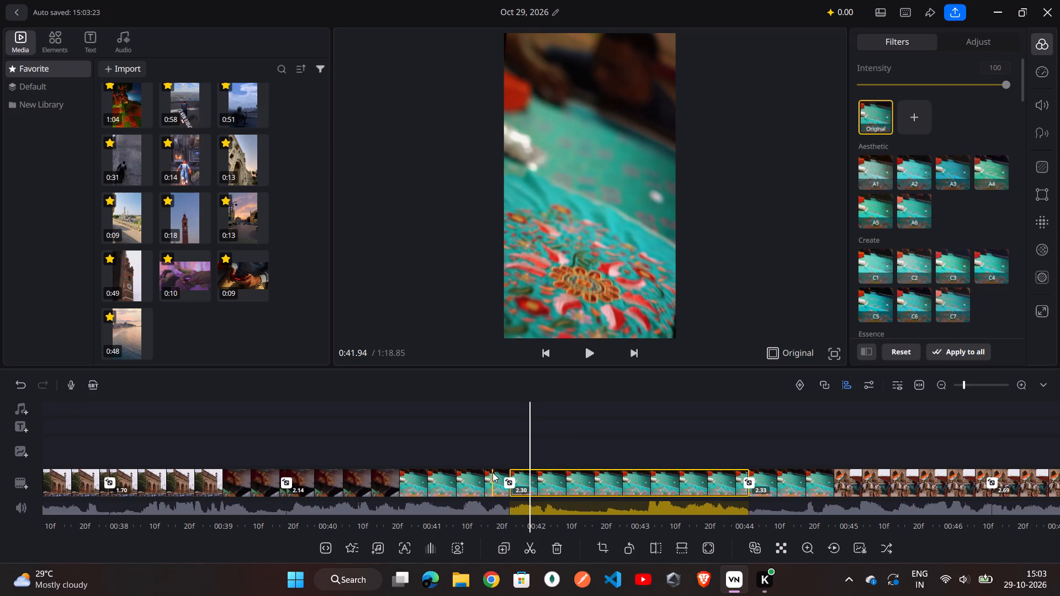
{"action": "scroll", "coordinate": [492, 472], "scroll_direction": "left", "scroll_amount": 4}
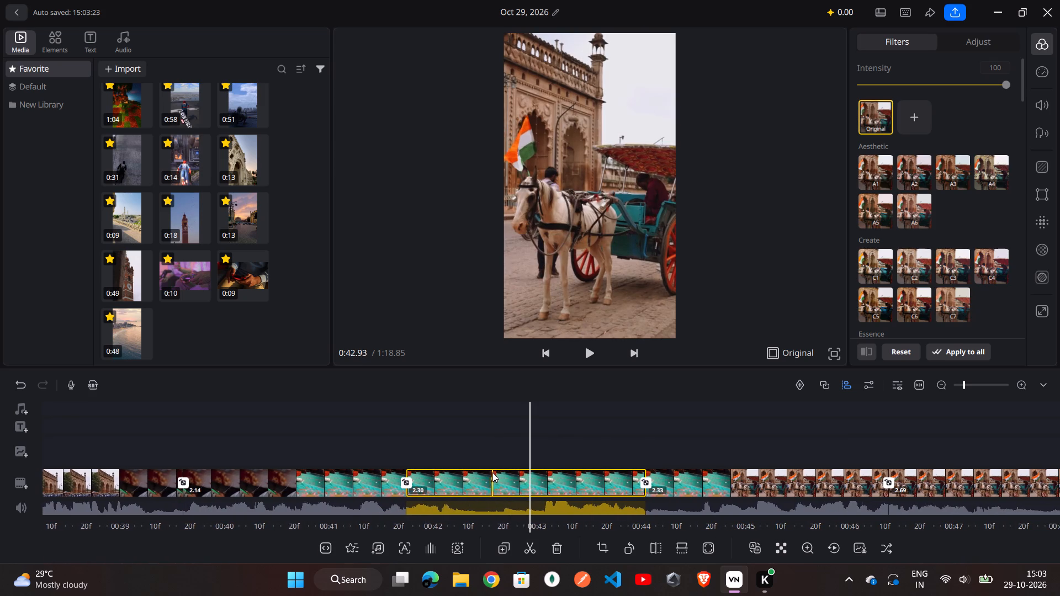
{"action": "scroll", "coordinate": [492, 472], "scroll_direction": "left", "scroll_amount": 3}
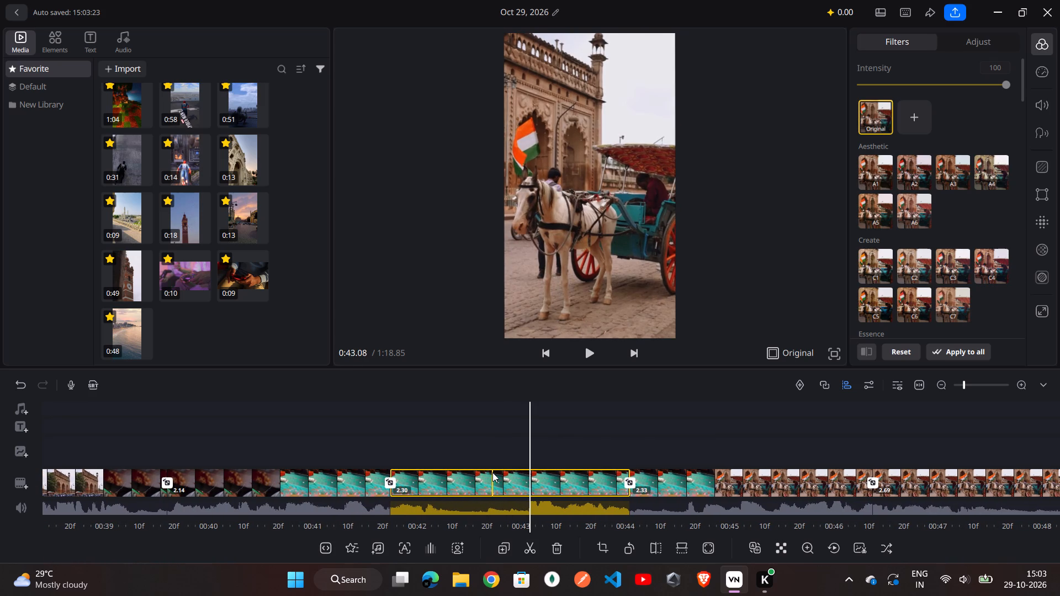
{"action": "scroll", "coordinate": [492, 472], "scroll_direction": "left", "scroll_amount": 6}
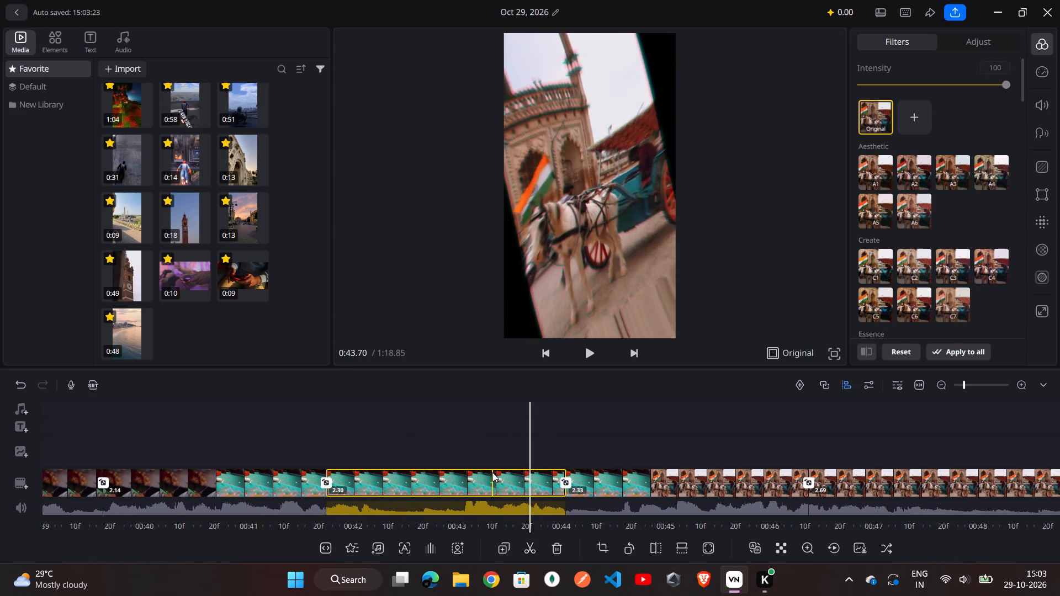
{"action": "scroll", "coordinate": [492, 472], "scroll_direction": "left", "scroll_amount": 8}
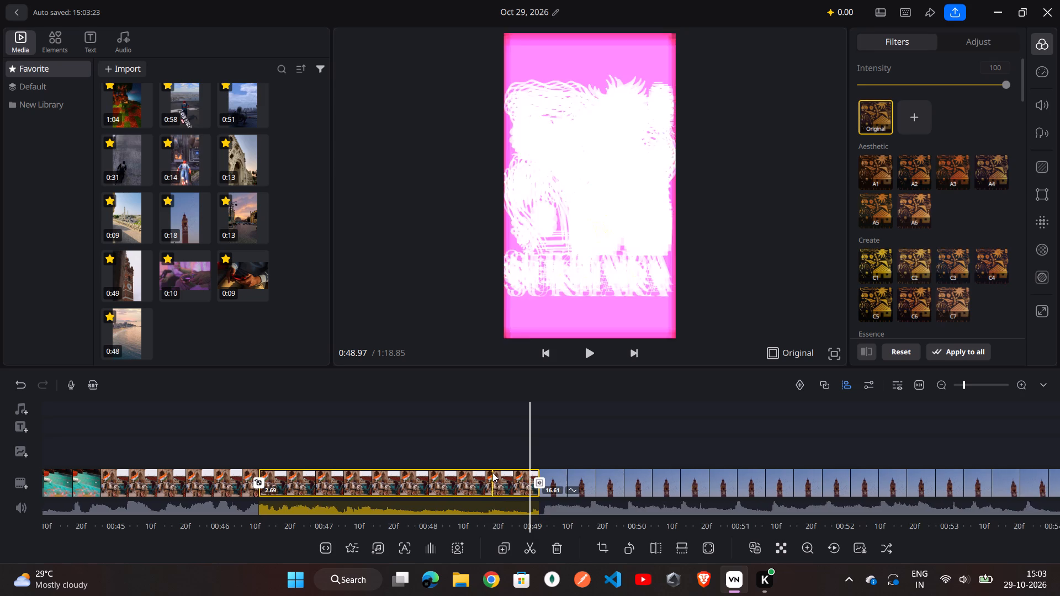
Examine the 16.61-second clock tower clip from about 0:49 to 1:04.97, including its speed-curve and zoomed portions.
{"action": "scroll", "coordinate": [492, 472], "scroll_direction": "left", "scroll_amount": 6}
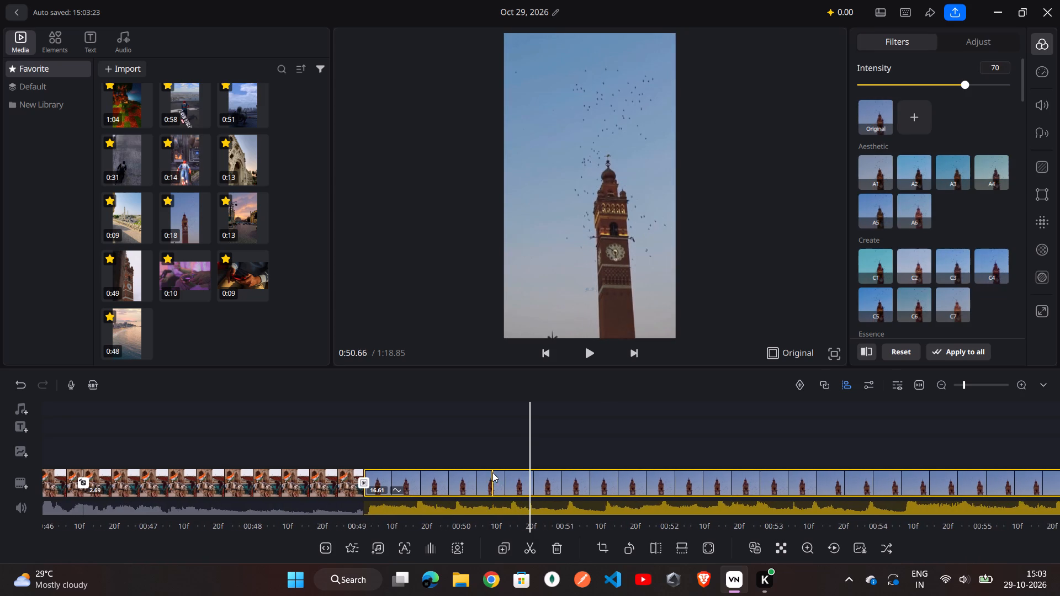
{"action": "scroll", "coordinate": [492, 472], "scroll_direction": "left", "scroll_amount": 8}
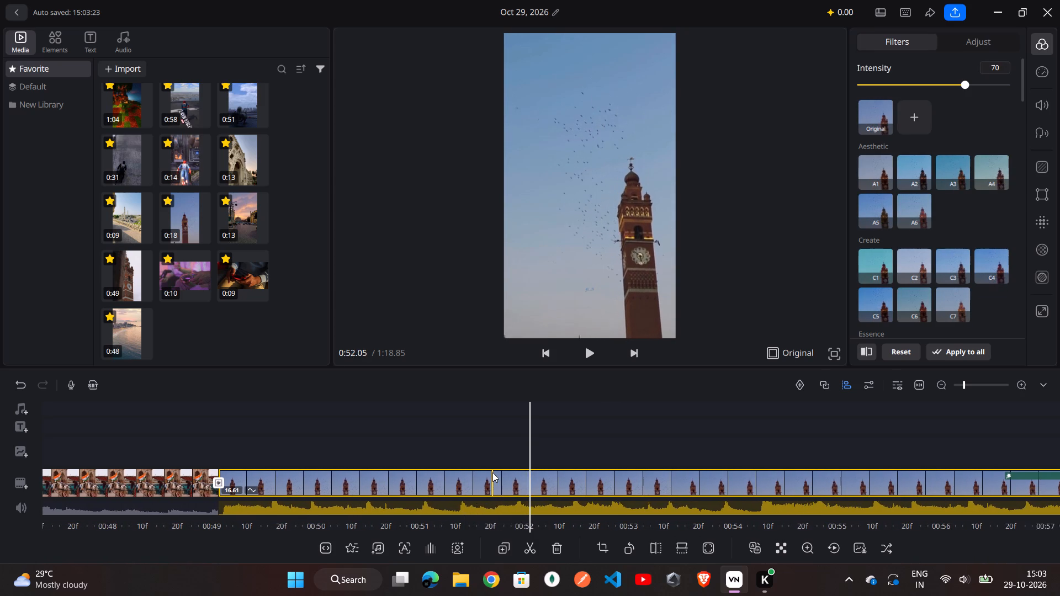
{"action": "scroll", "coordinate": [492, 472], "scroll_direction": "left", "scroll_amount": 9}
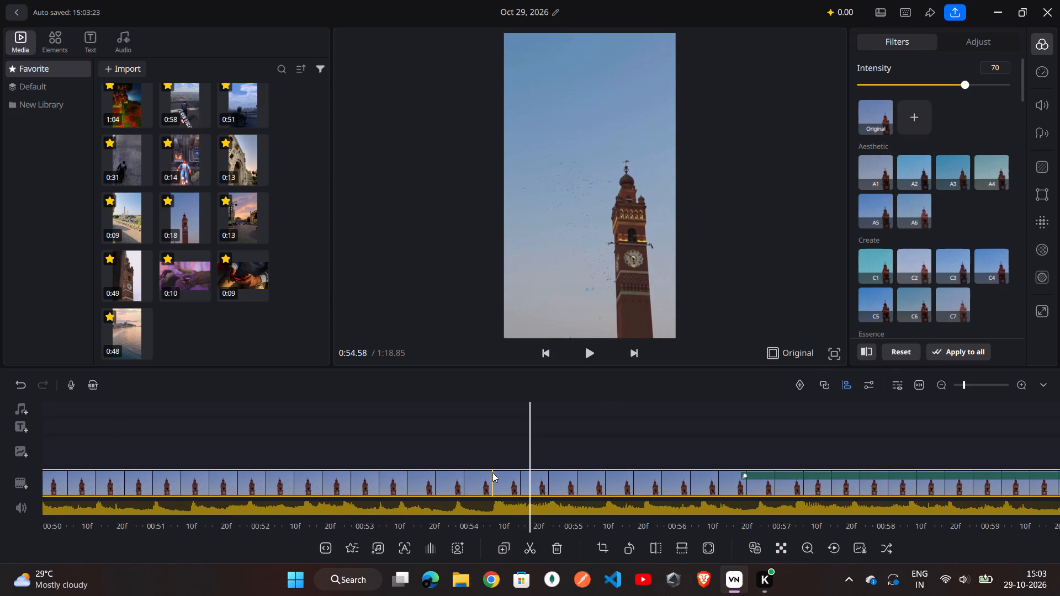
{"action": "scroll", "coordinate": [492, 472], "scroll_direction": "left", "scroll_amount": 20}
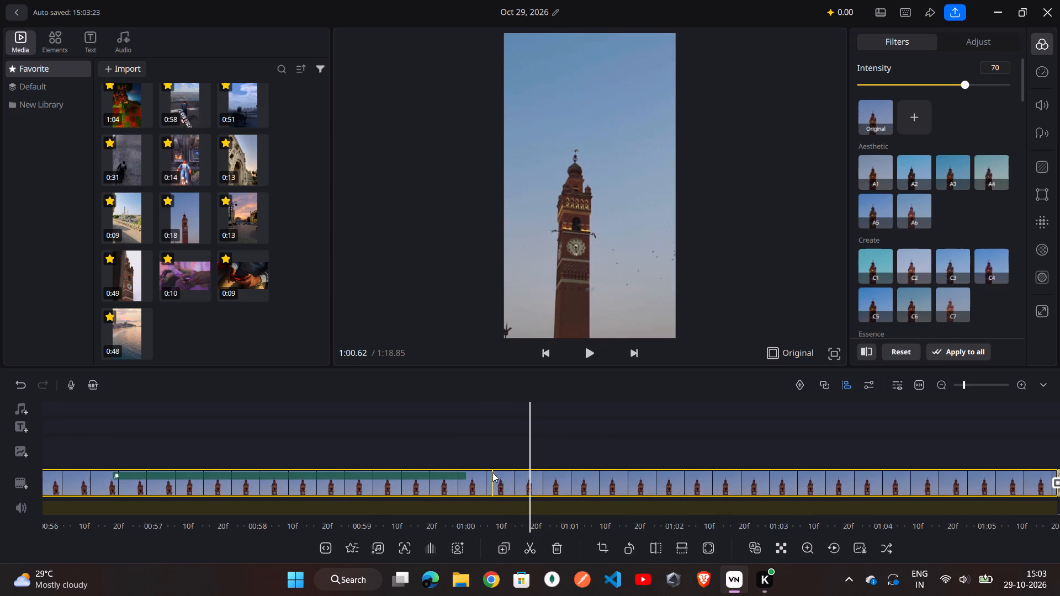
{"action": "scroll", "coordinate": [492, 472], "scroll_direction": "left", "scroll_amount": 4}
{"action": "scroll", "coordinate": [492, 472], "scroll_direction": "down", "scroll_amount": 1, "text": "ctrl"}
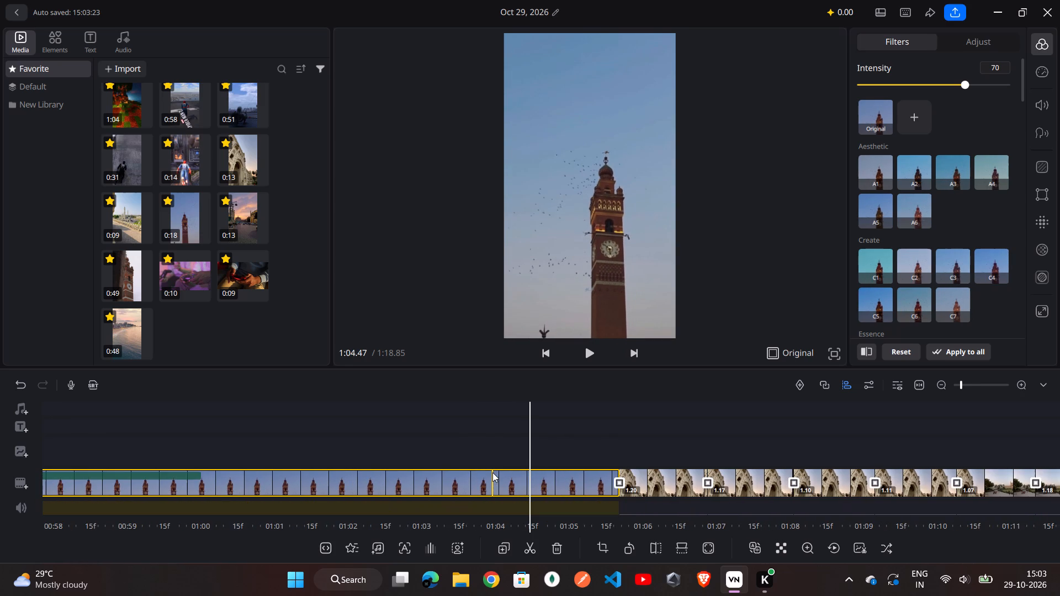
{"action": "scroll", "coordinate": [527, 457], "scroll_direction": "left", "scroll_amount": 1}
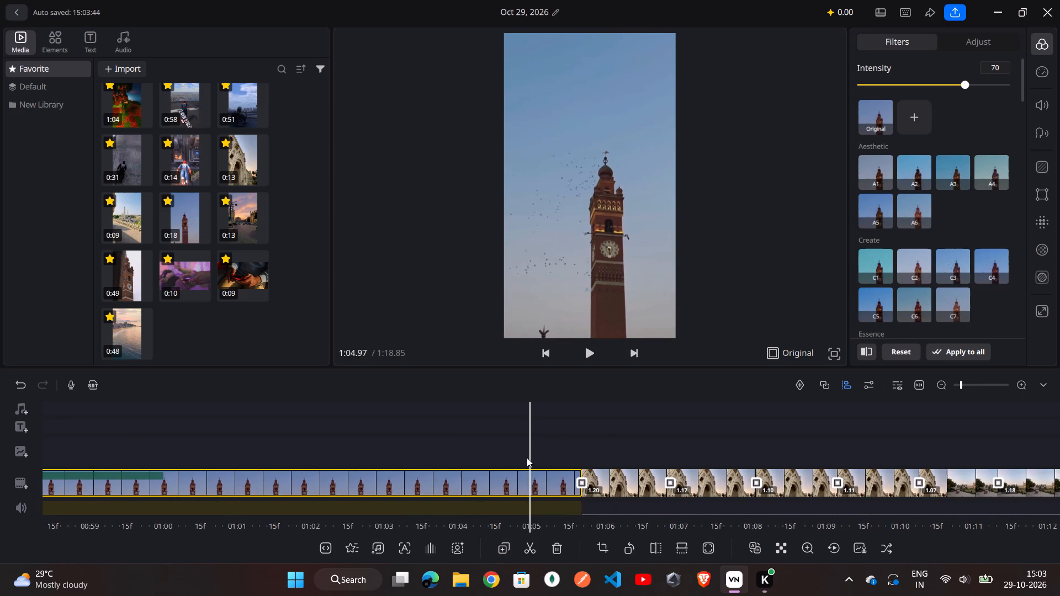
Examine the short white archway segments from about 1:05 to 1:09.46 and the cuts between them.
{"action": "scroll", "coordinate": [527, 457], "scroll_direction": "left", "scroll_amount": 3}
{"action": "scroll", "coordinate": [527, 457], "scroll_direction": "up", "scroll_amount": 1, "text": "ctrl"}
{"action": "scroll", "coordinate": [527, 457], "scroll_direction": "left", "scroll_amount": 1}
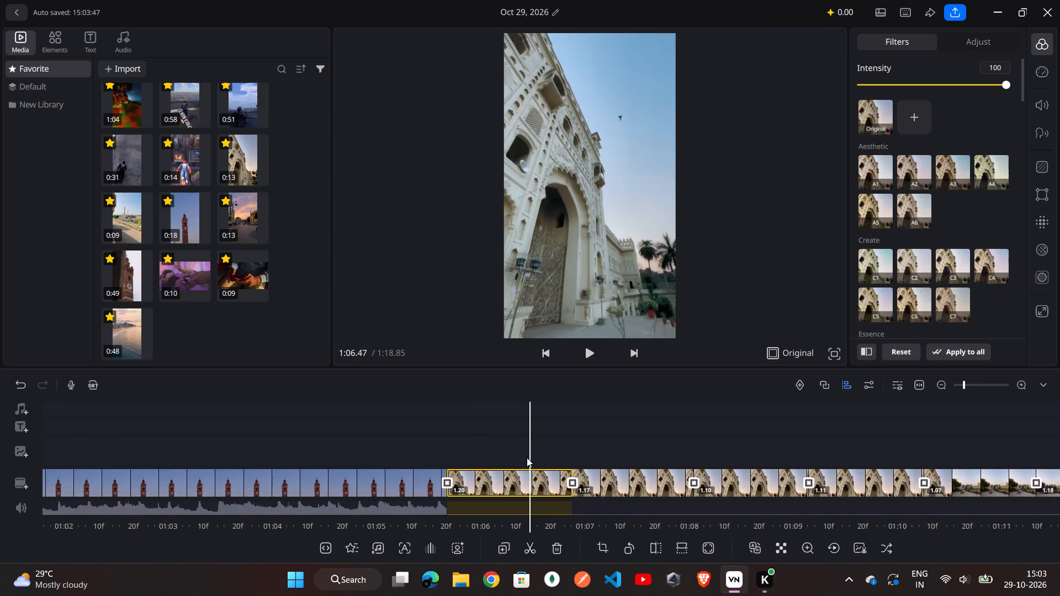
{"action": "scroll", "coordinate": [527, 457], "scroll_direction": "left", "scroll_amount": 3}
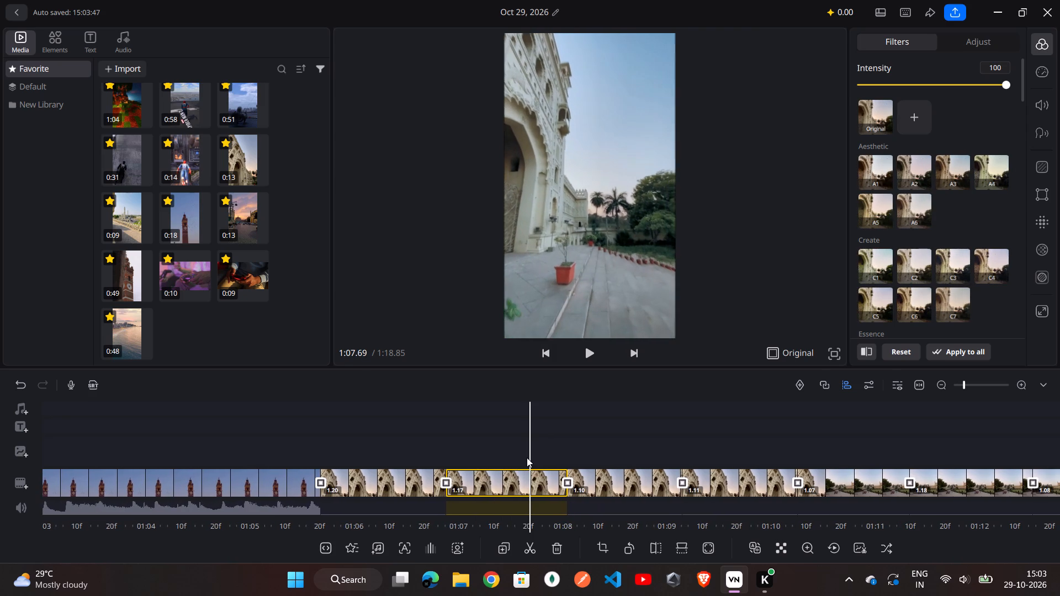
{"action": "scroll", "coordinate": [527, 457], "scroll_direction": "left", "scroll_amount": 3}
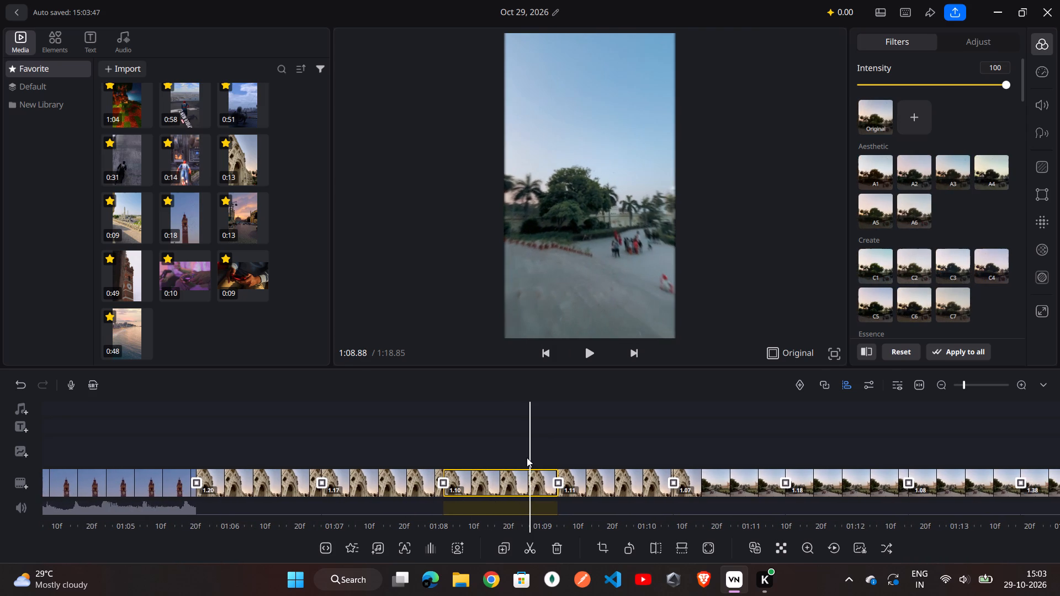
{"action": "scroll", "coordinate": [527, 457], "scroll_direction": "up", "scroll_amount": 1}
{"action": "scroll", "coordinate": [527, 457], "scroll_direction": "left", "scroll_amount": 2}
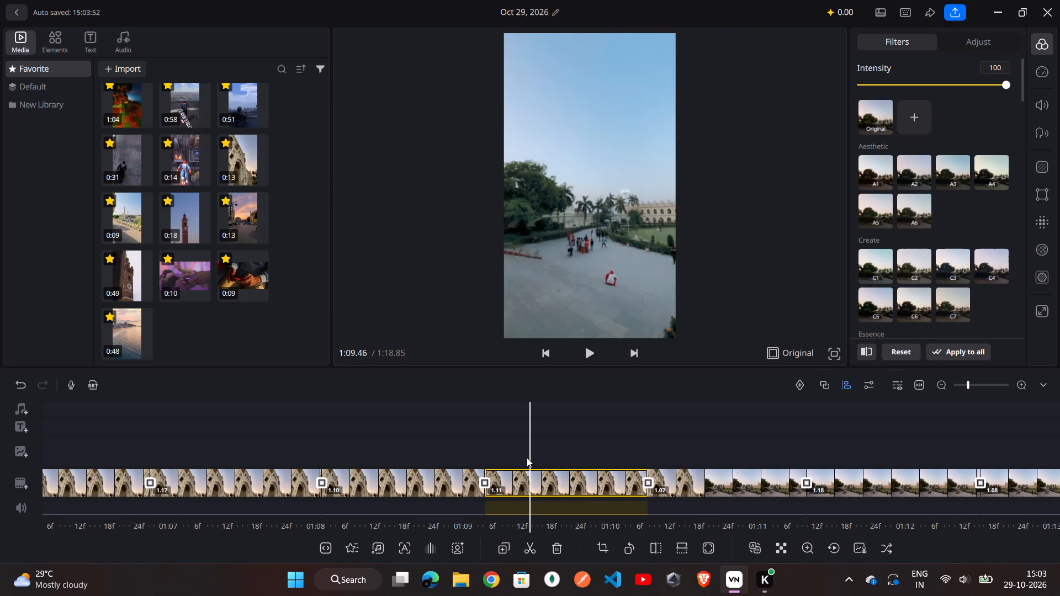
Examine the following short courtyard and palace segments from 1:09.46 to 1:14.39, checking the cuts between them.
{"action": "scroll", "coordinate": [527, 457], "scroll_direction": "left", "scroll_amount": 7}
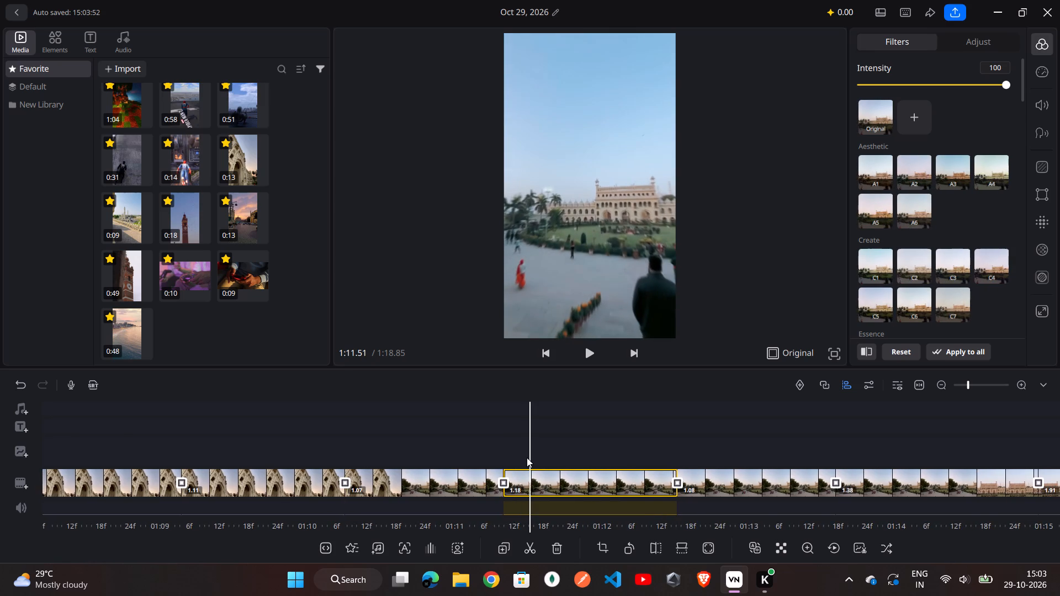
{"action": "scroll", "coordinate": [527, 457], "scroll_direction": "left", "scroll_amount": 4}
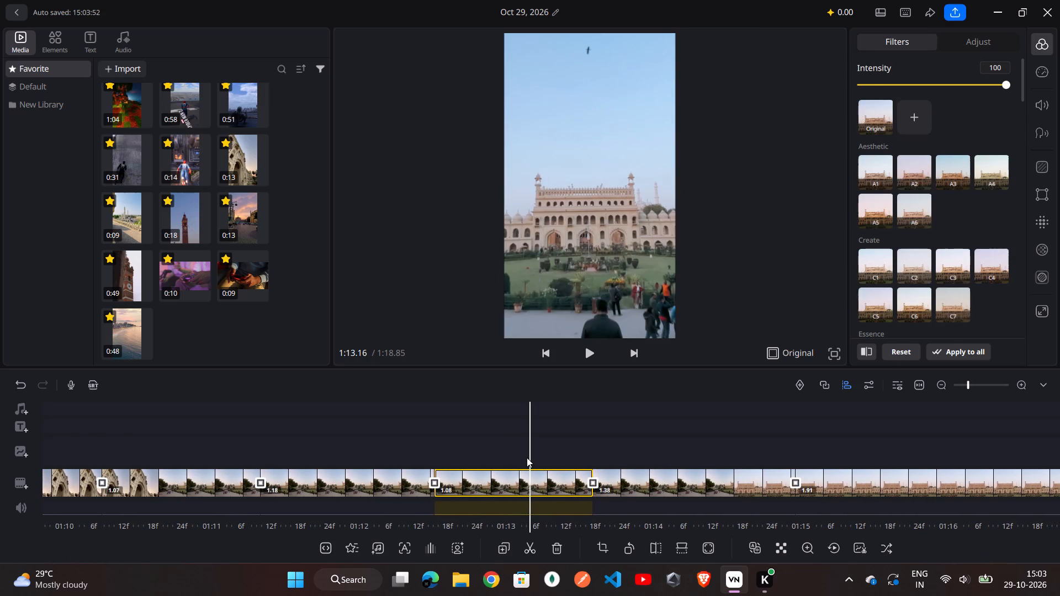
{"action": "scroll", "coordinate": [527, 457], "scroll_direction": "left", "scroll_amount": 4}
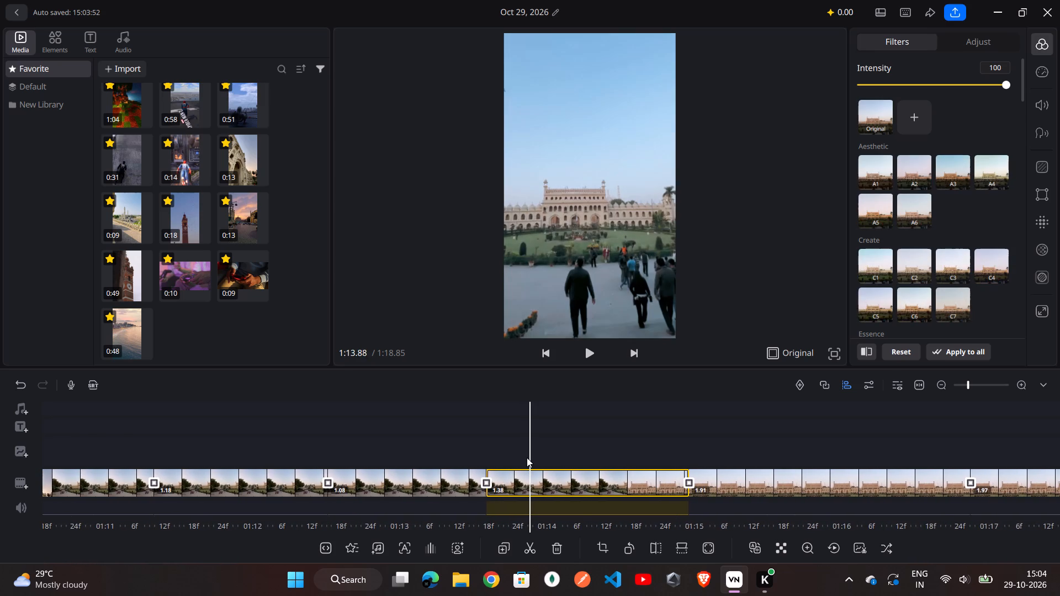
{"action": "scroll", "coordinate": [527, 457], "scroll_direction": "left", "scroll_amount": 3}
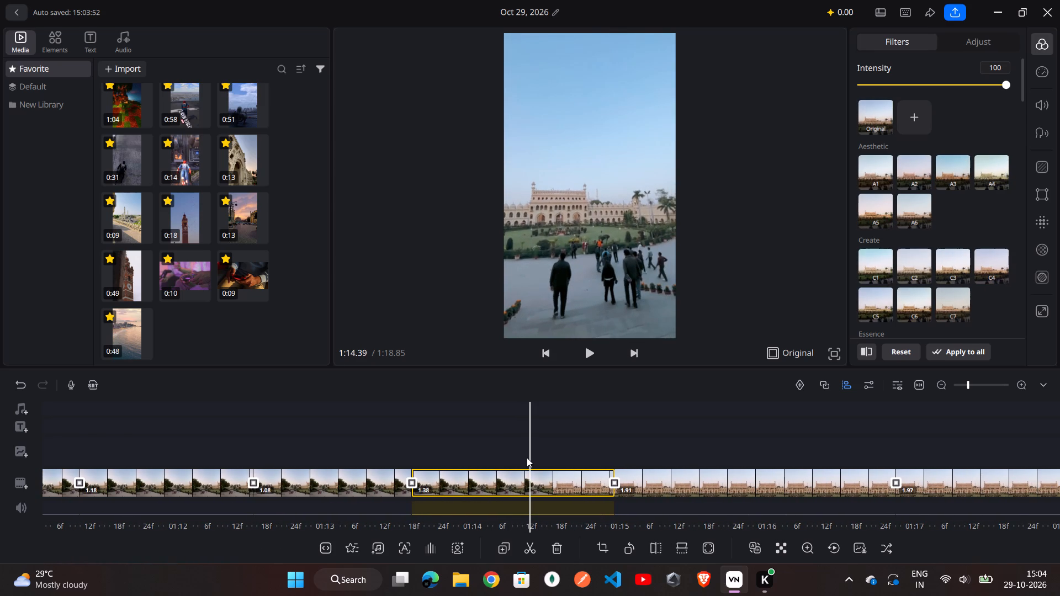
{"action": "scroll", "coordinate": [527, 457], "scroll_direction": "left", "scroll_amount": 1}
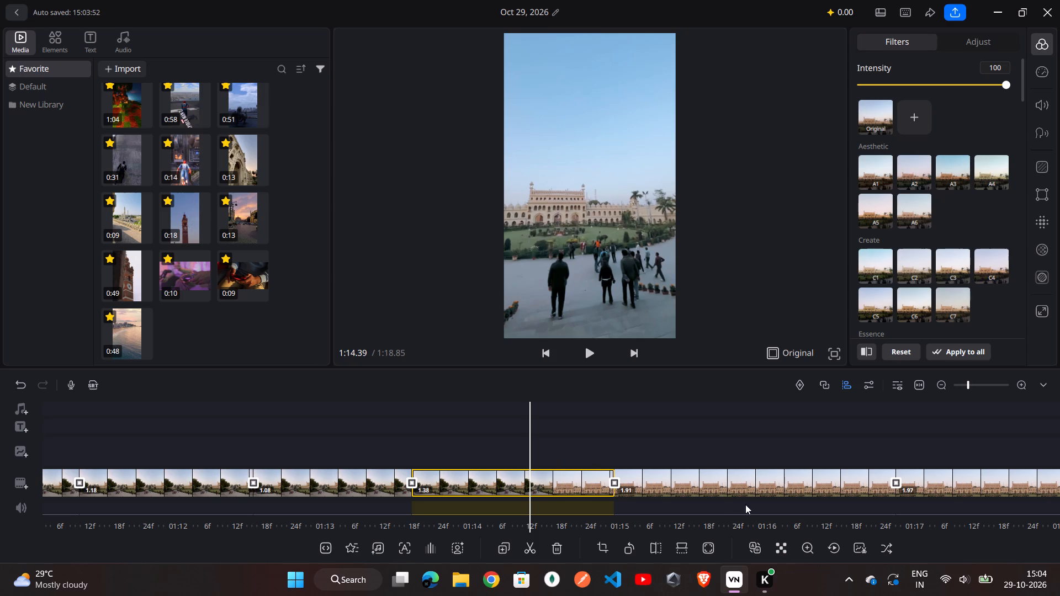